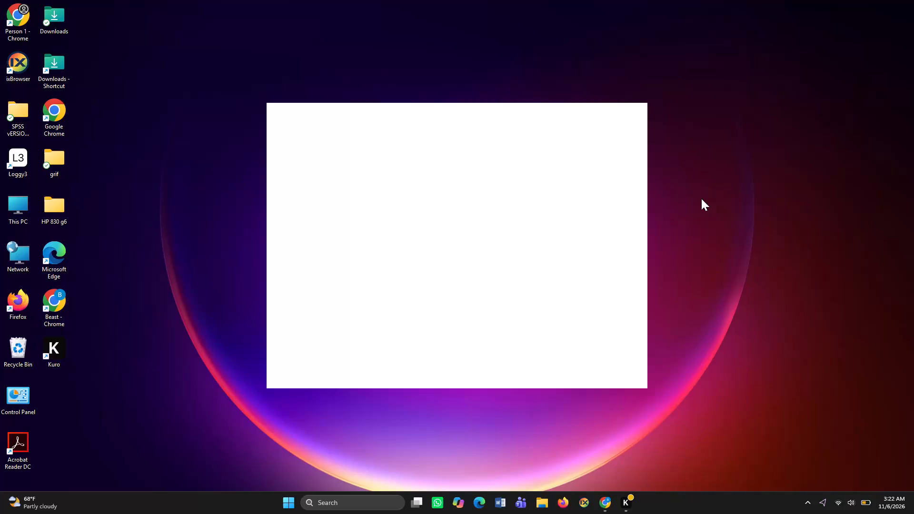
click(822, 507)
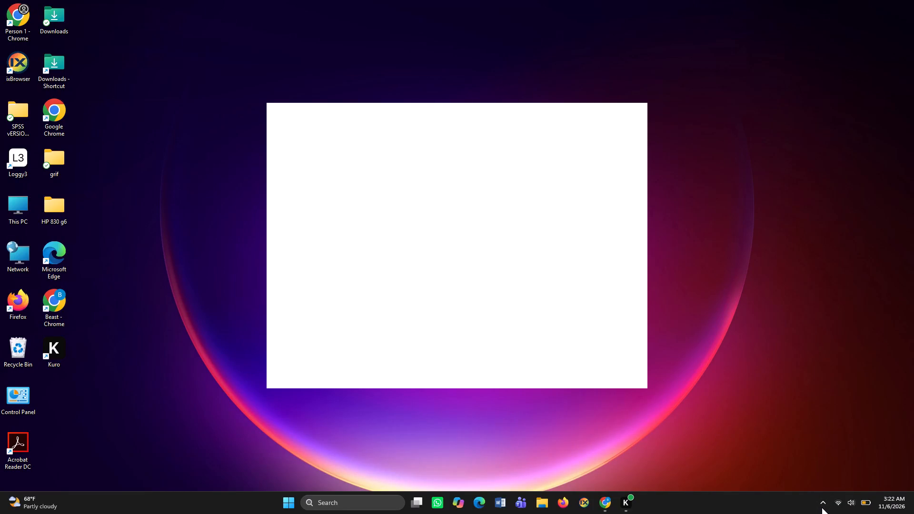
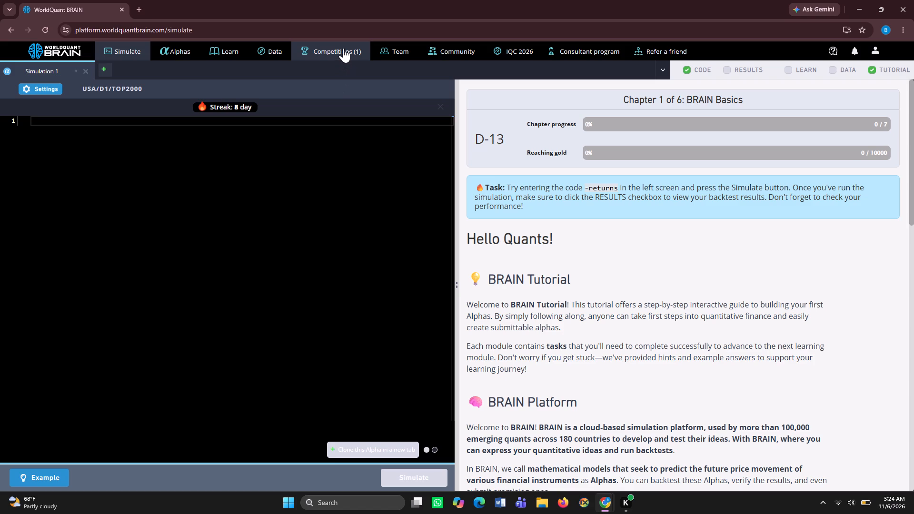
Open the Challenge - Kenya competition on WorldQuant BRAIN and examine its user leaderboard.
click(342, 72)
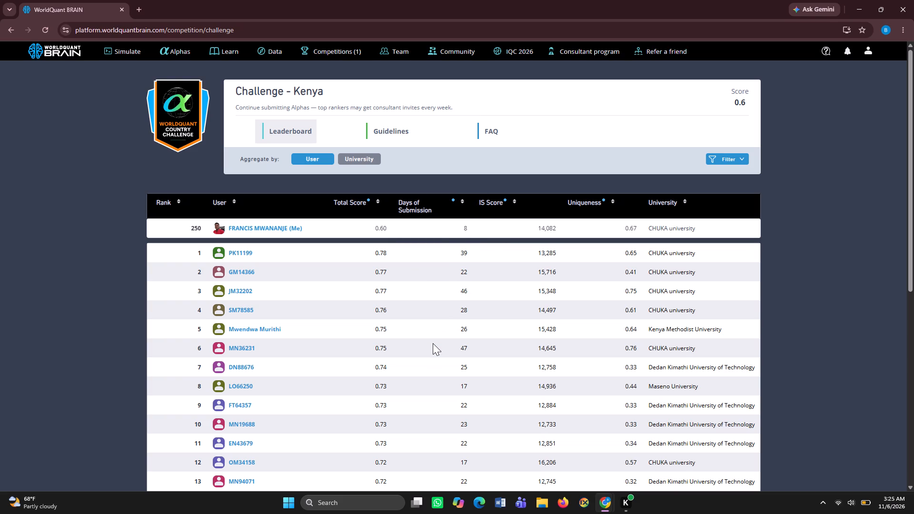
scroll(431, 326, down, 3)
click(431, 326)
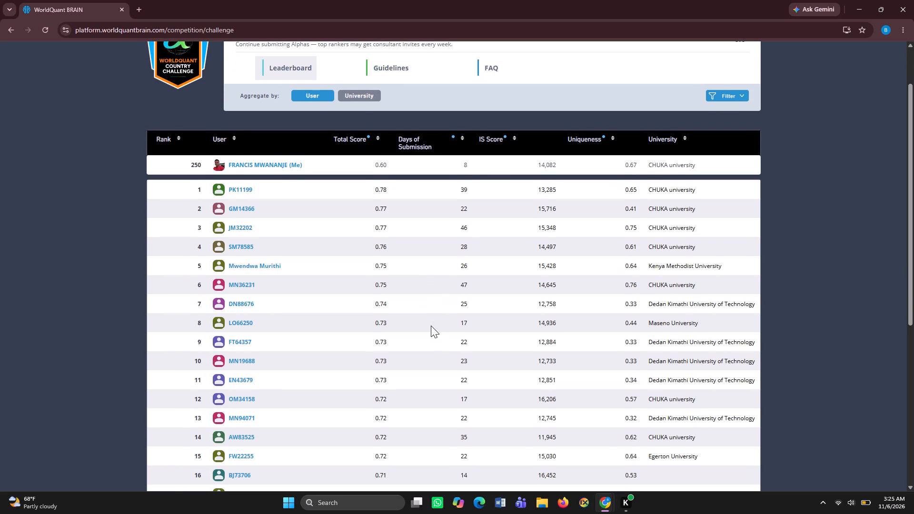
Examine the Challenge - Kenya user rankings through the third page of the leaderboard.
scroll(431, 326, down, 4)
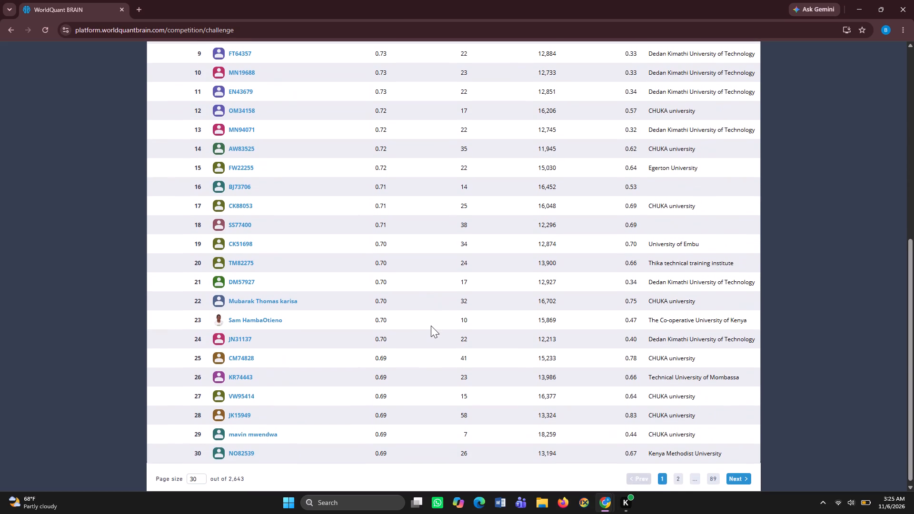
scroll(431, 326, down, 1)
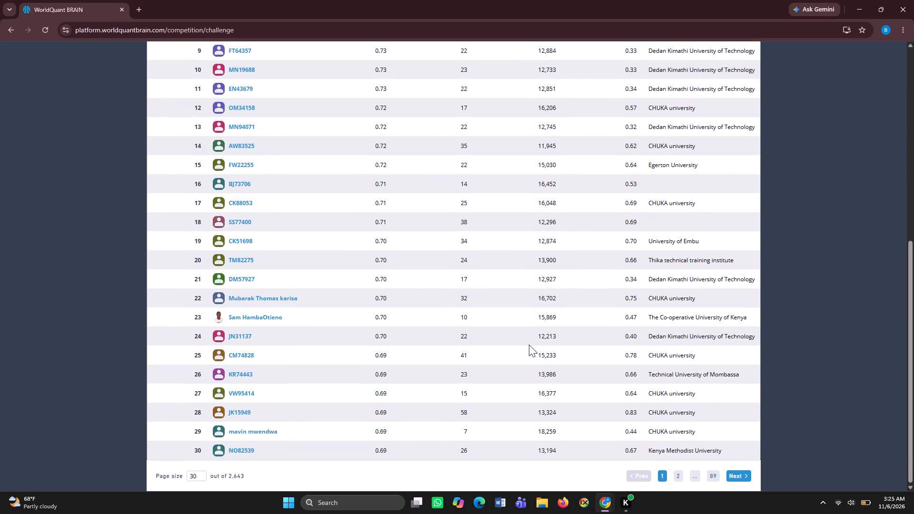
click(733, 473)
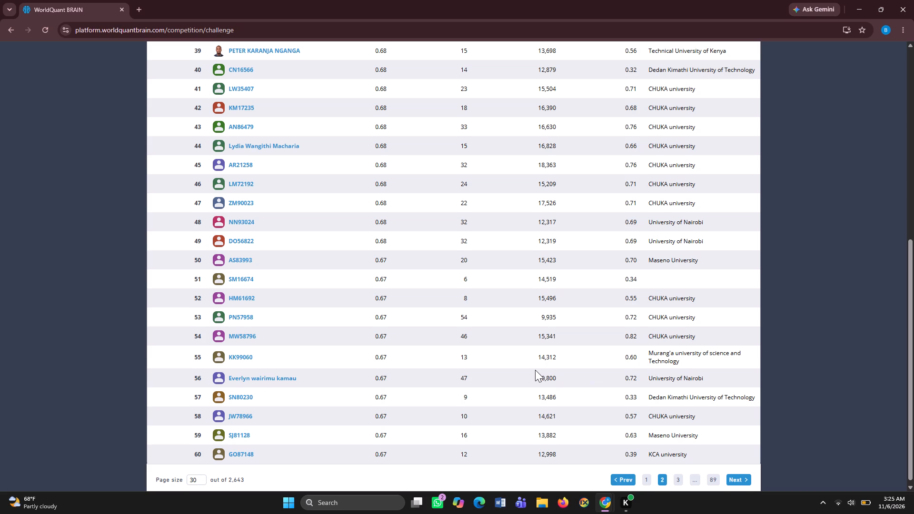
scroll(535, 370, down, 2)
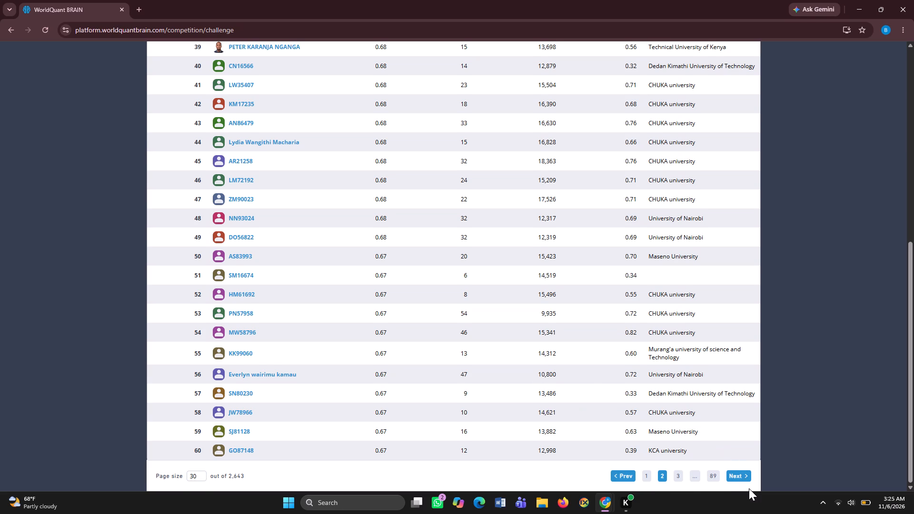
click(734, 472)
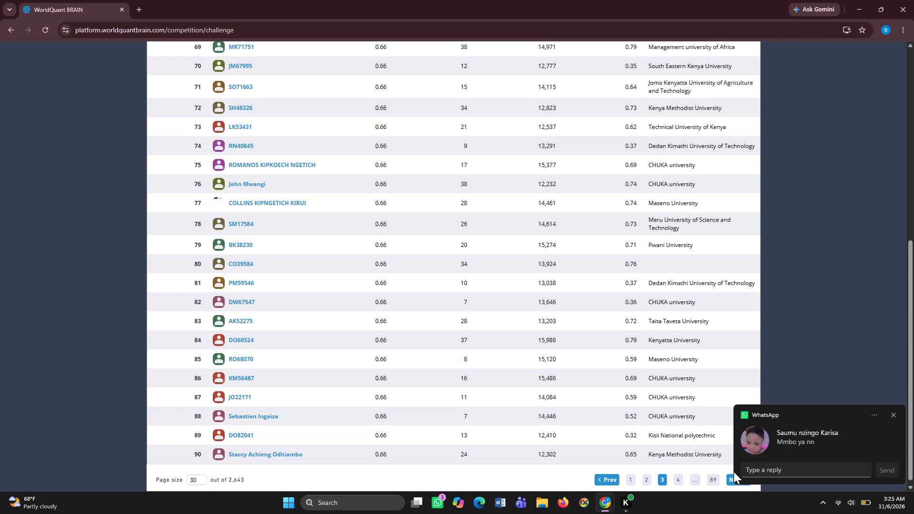
click(792, 472)
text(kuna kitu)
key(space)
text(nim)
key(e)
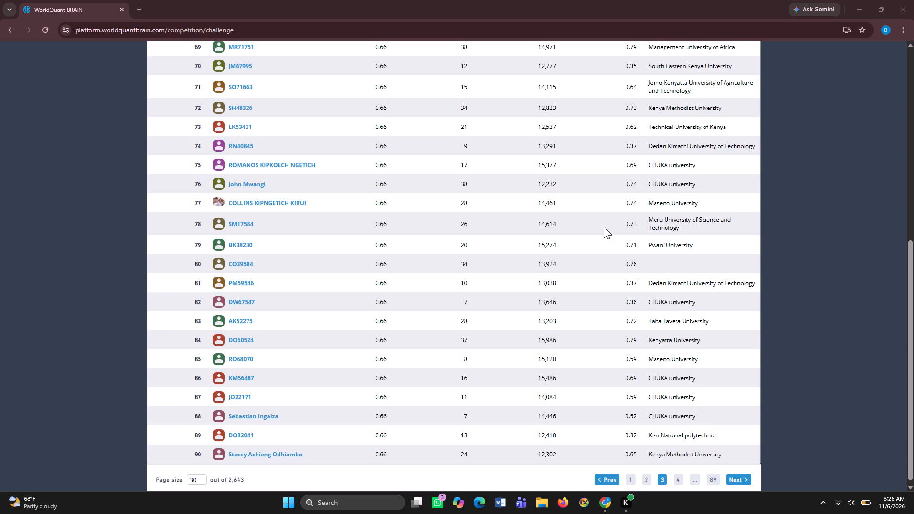
Leave the competition leaderboard and open the Simulate workspace.
scroll(604, 227, down, 1)
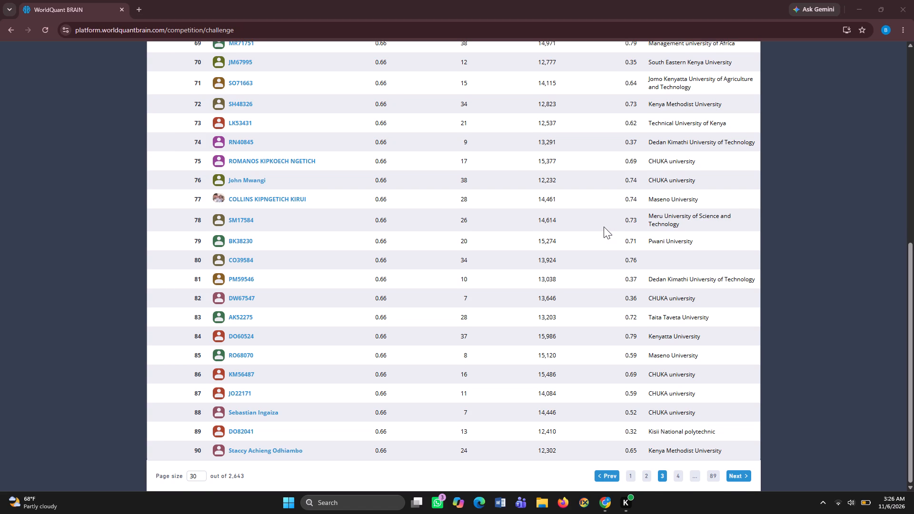
scroll(604, 227, down, 1)
scroll(604, 227, up, 7)
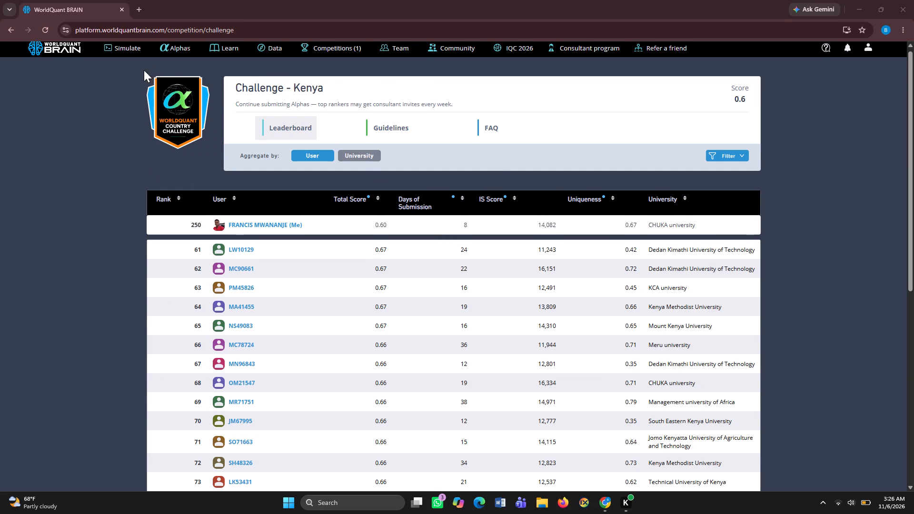
click(133, 56)
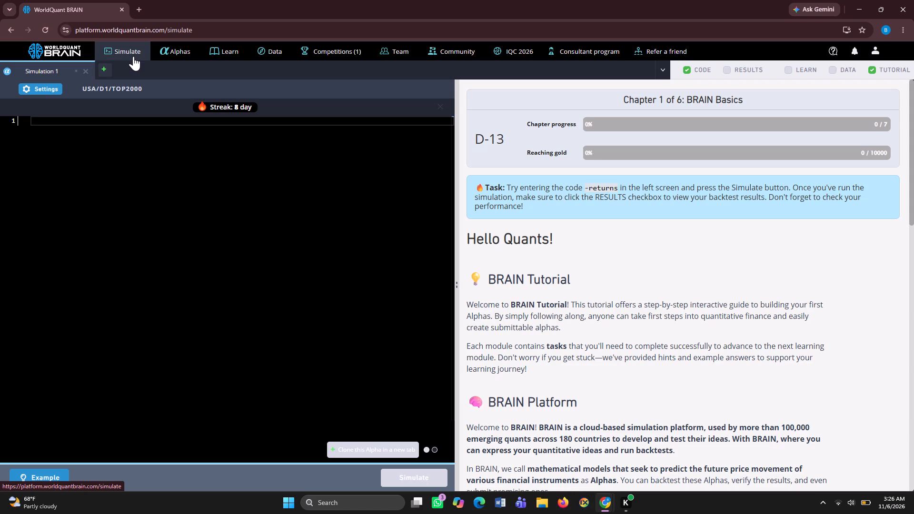
Switch to WhatsApp.
click(433, 501)
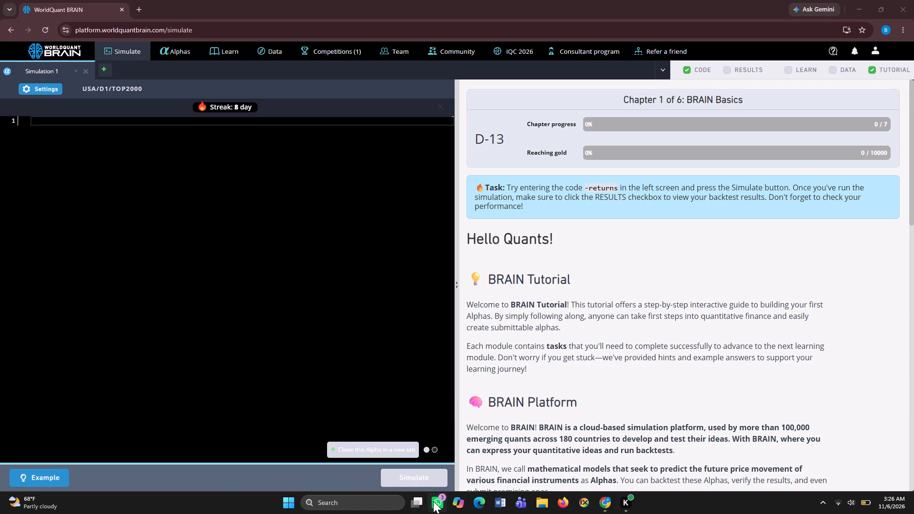
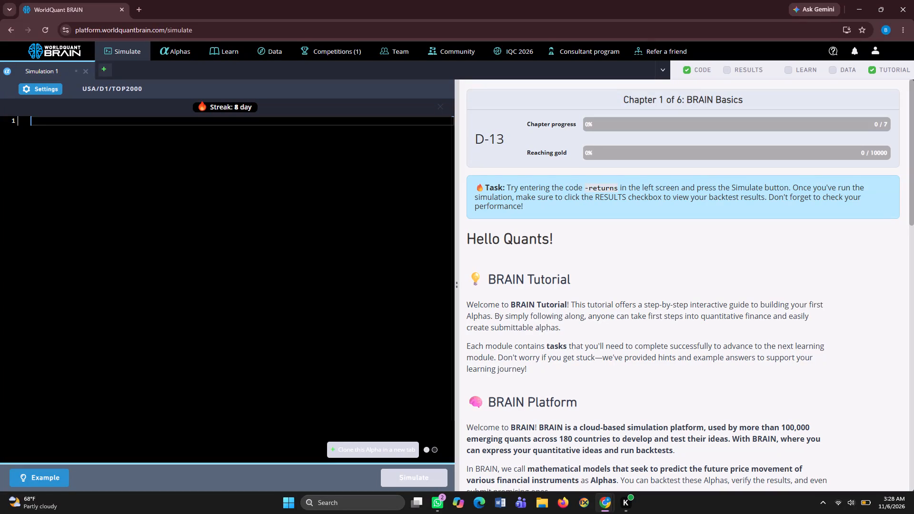
Paste the copied 11-line alpha expression, starting with intra_ret and ending with ts_decay_linear(signal, 30), into the empty Simulation 1 code editor.
click(64, 127)
key(ctrl+v)
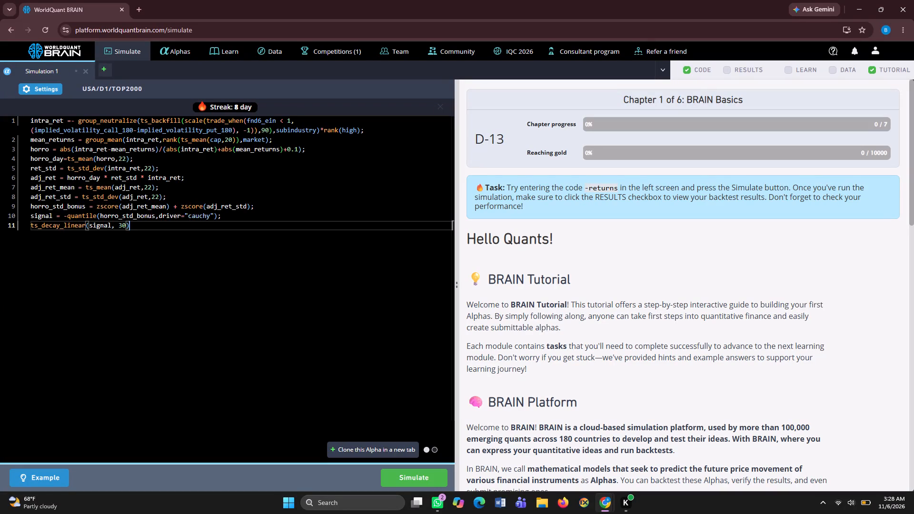
Review the Simulation 1 settings, including the truncation value, and apply them.
click(32, 94)
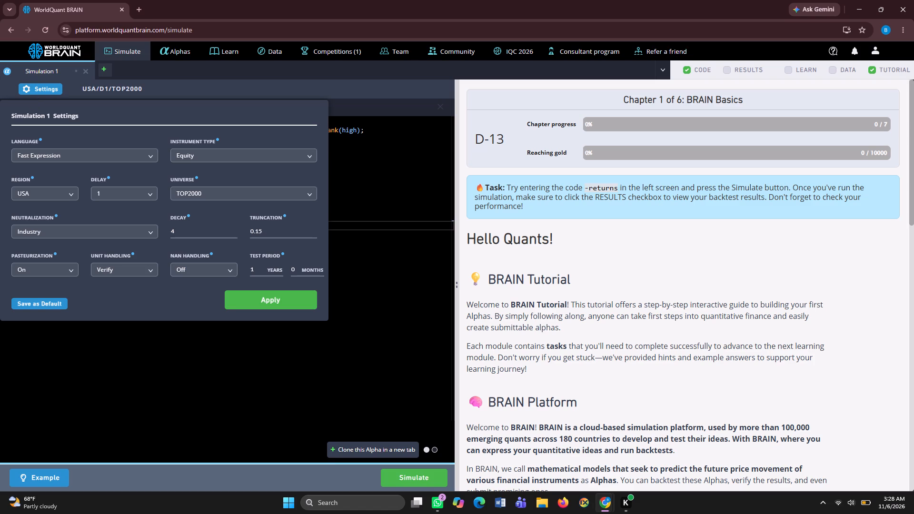
click(271, 233)
click(264, 299)
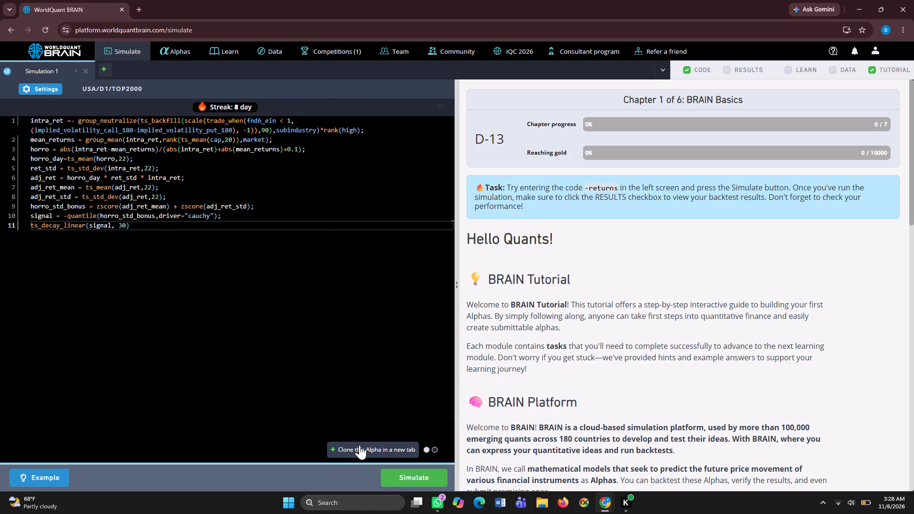
Clone the Simulation 1 alpha into a new simulation and run the simulation on the clone.
click(359, 445)
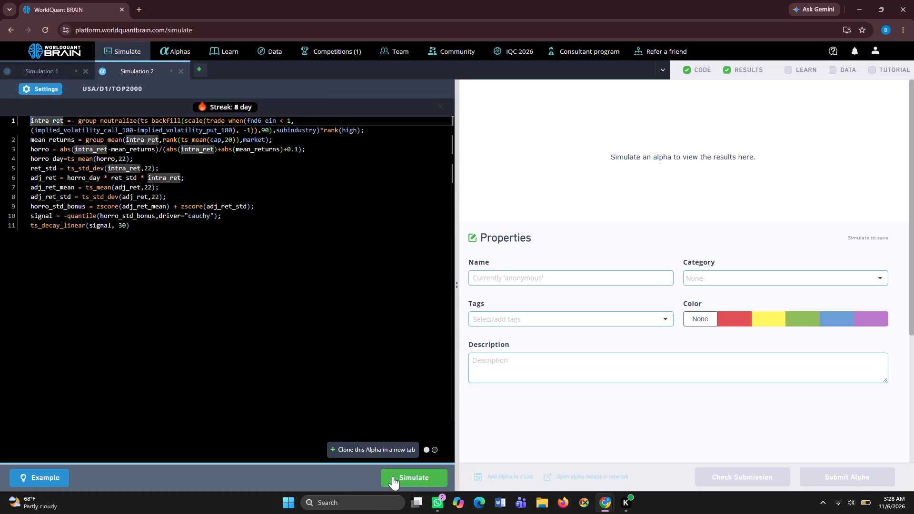
click(393, 476)
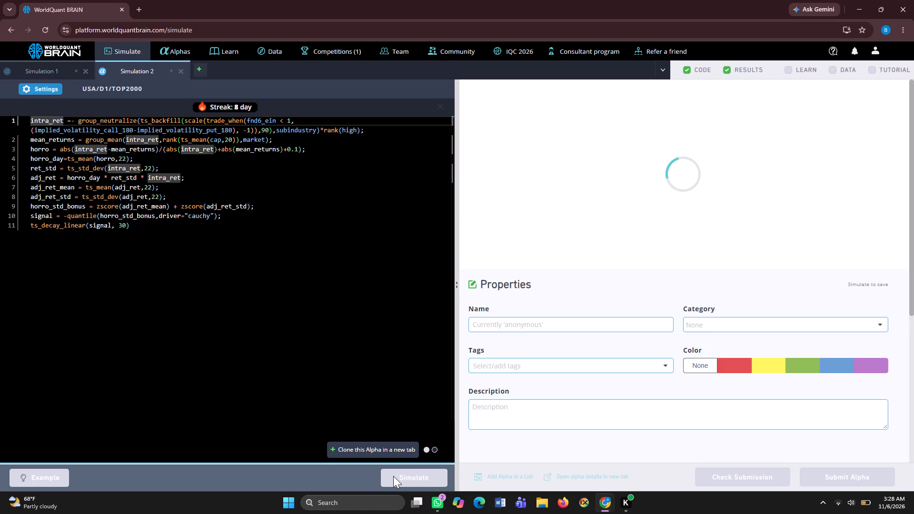
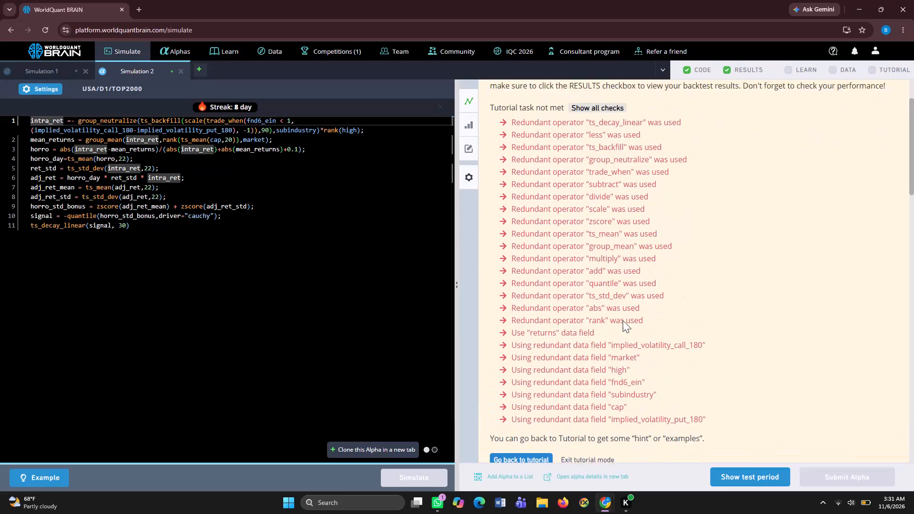
Reveal the test period results for the Simulation 2 alpha.
click(734, 472)
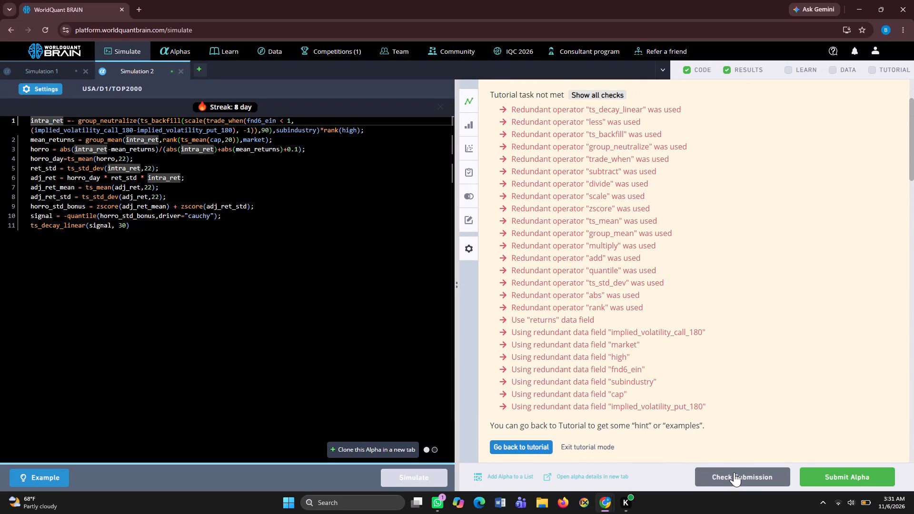
Run the Self Correlation calculation for the Simulation 2 alpha.
scroll(681, 330, down, 7)
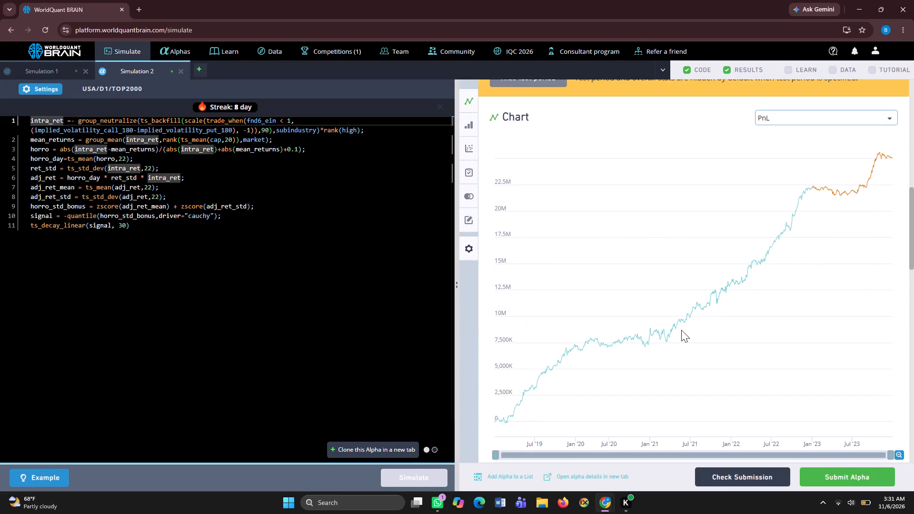
scroll(681, 330, down, 1)
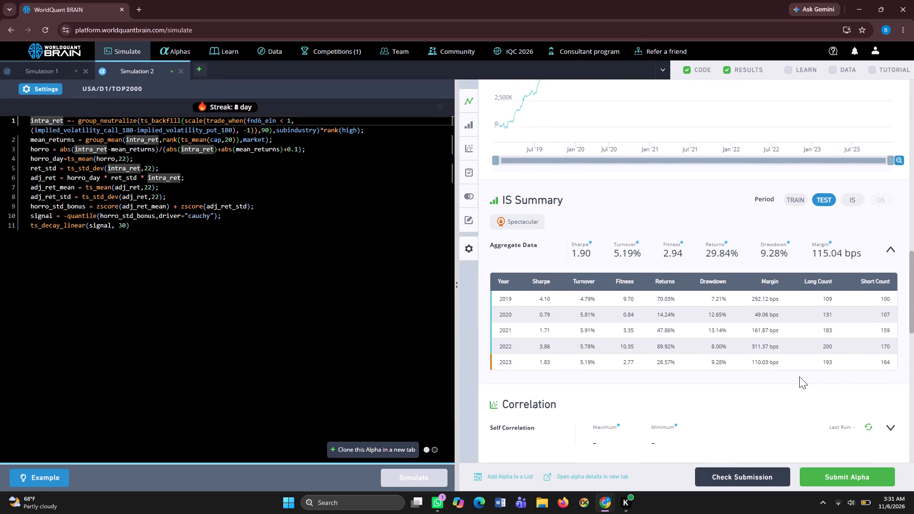
click(864, 429)
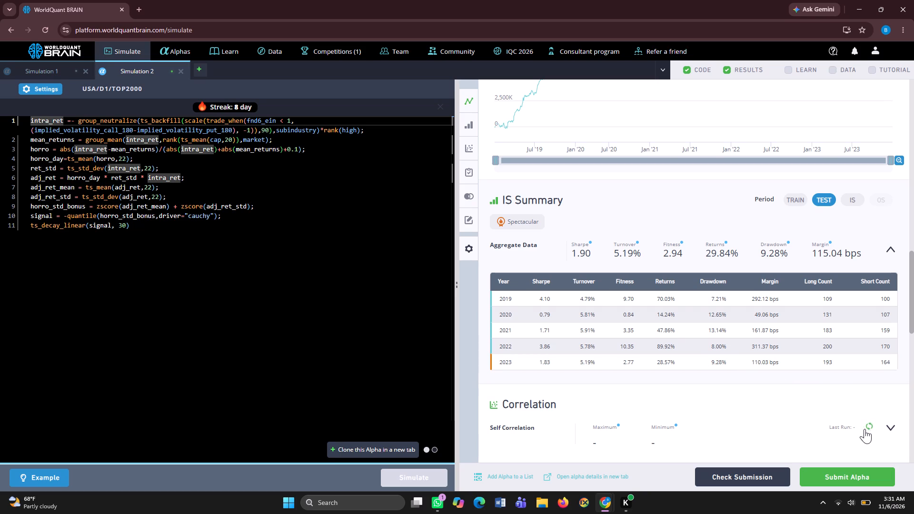
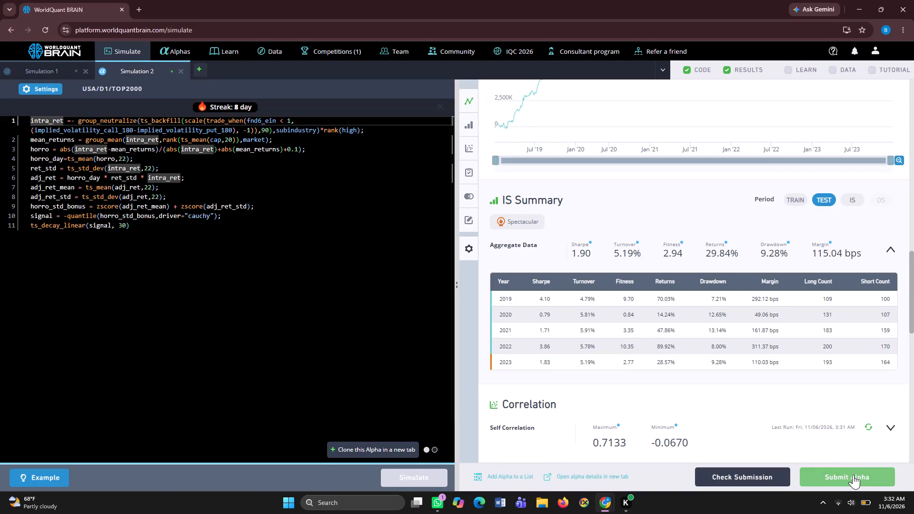
Submit the Simulation 2 alpha.
click(853, 474)
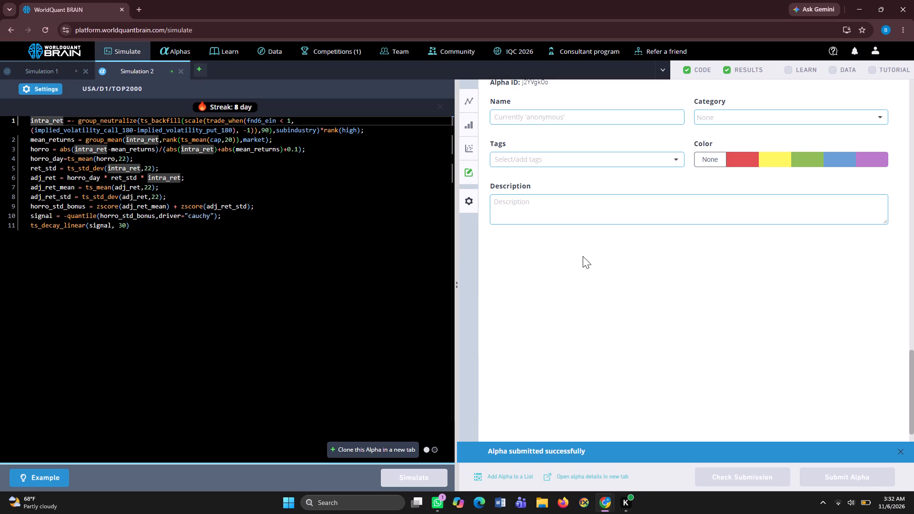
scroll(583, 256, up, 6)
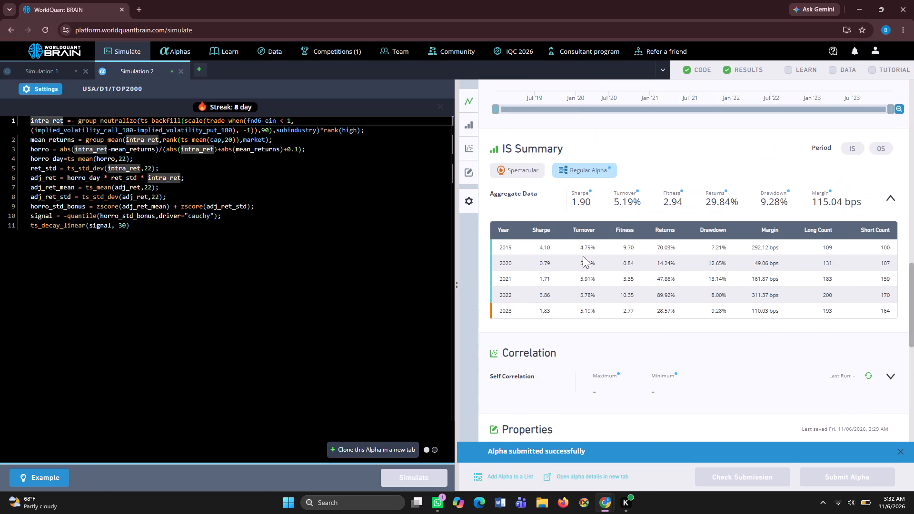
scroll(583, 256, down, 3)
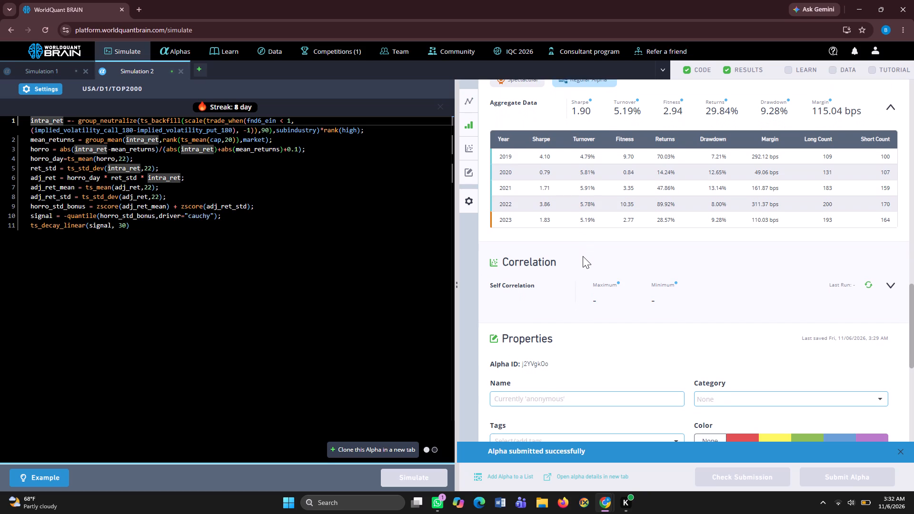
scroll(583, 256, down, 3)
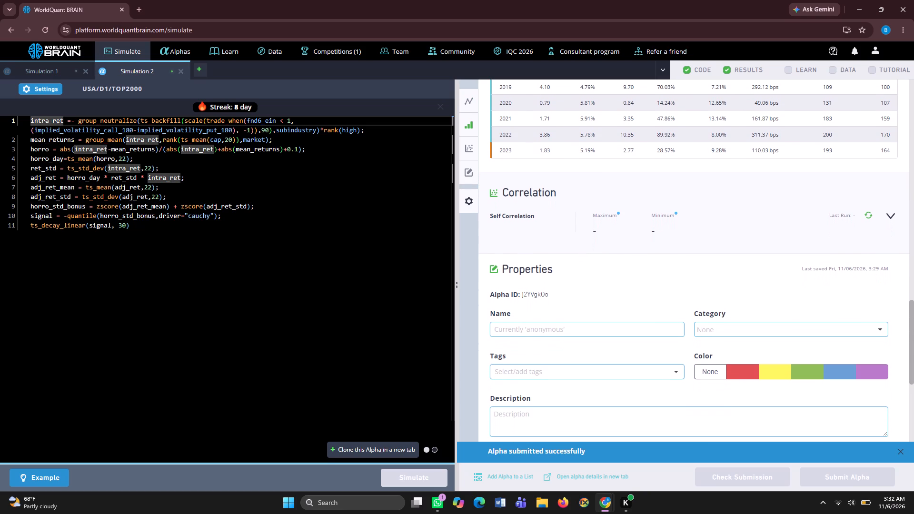
Set the Simulation 2 test period to 0 years and apply the settings.
click(49, 89)
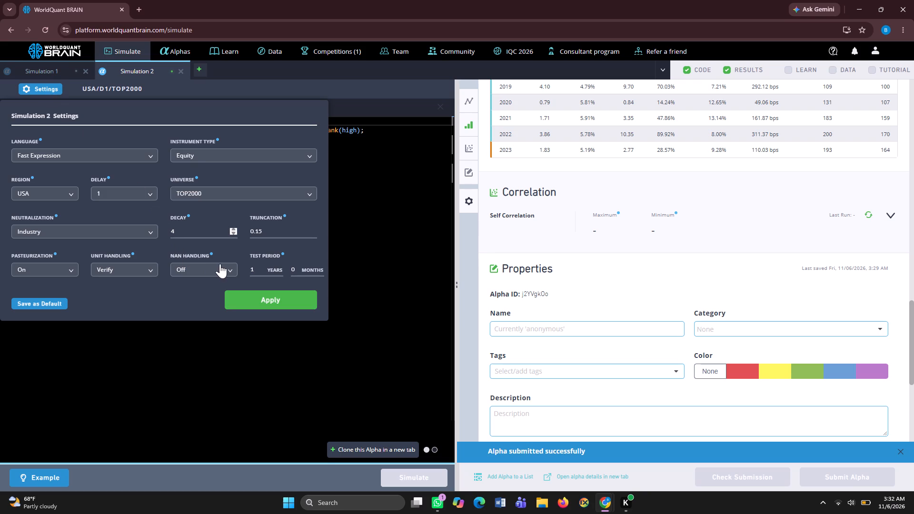
click(257, 271)
key(BackSpace)
key(0)
click(248, 306)
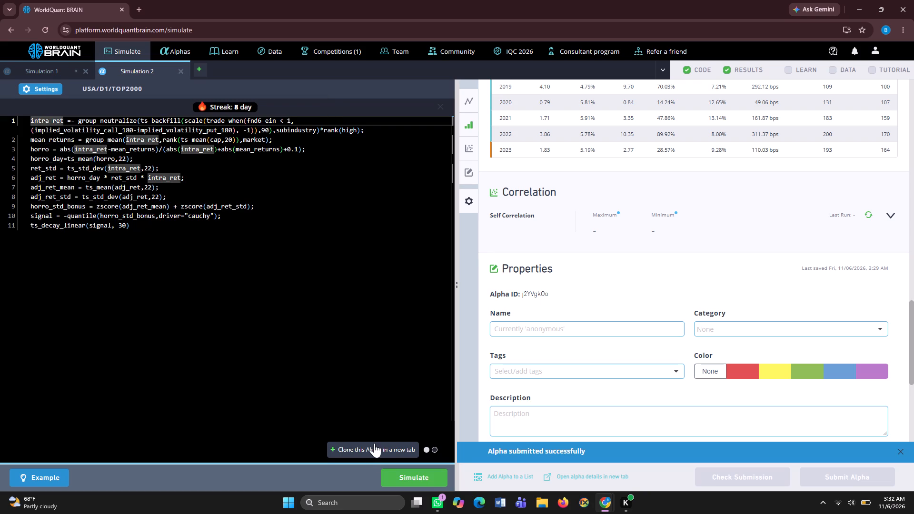
Clone the Simulation 2 alpha into a new simulation tab.
click(374, 443)
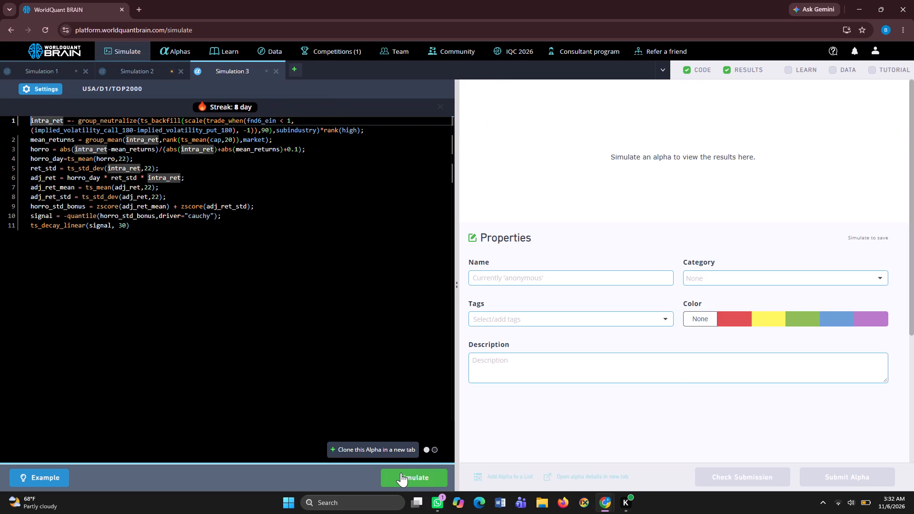
Run the simulation of the cloned alpha in the Simulation 3 tab.
click(401, 473)
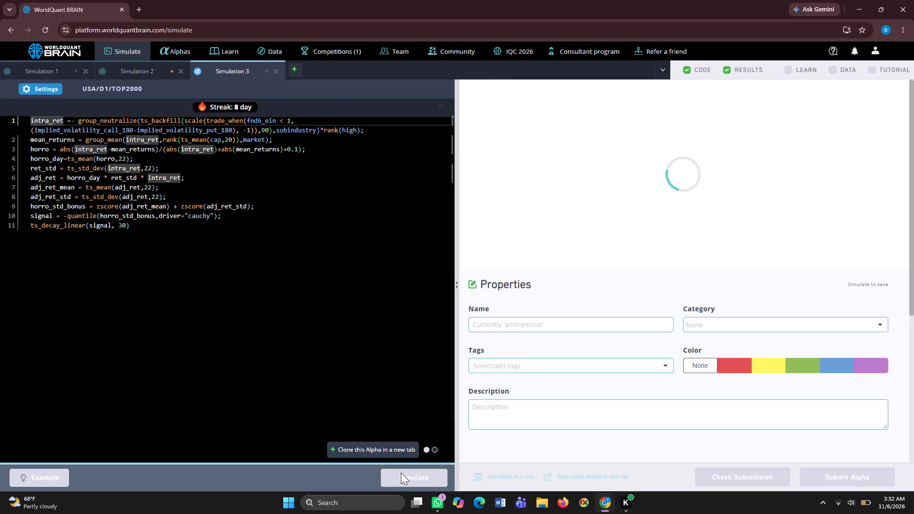
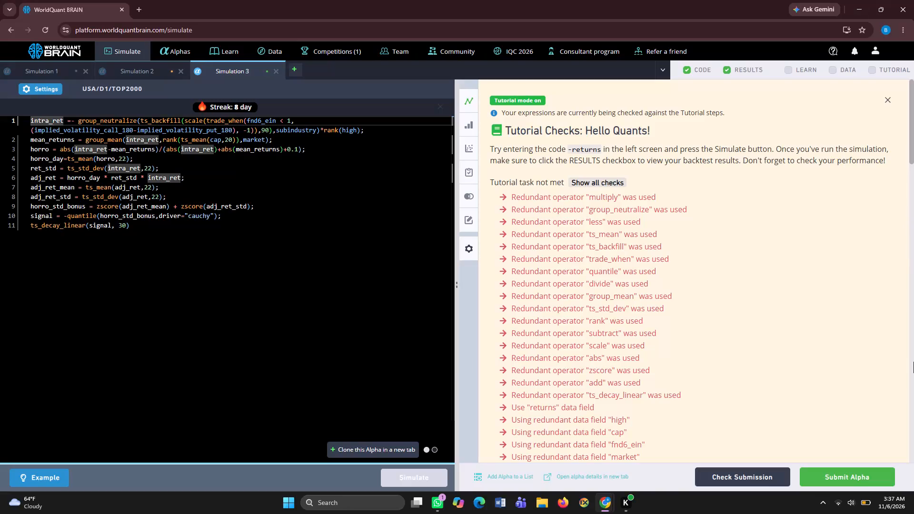
Submit the Simulation 3 alpha.
click(819, 471)
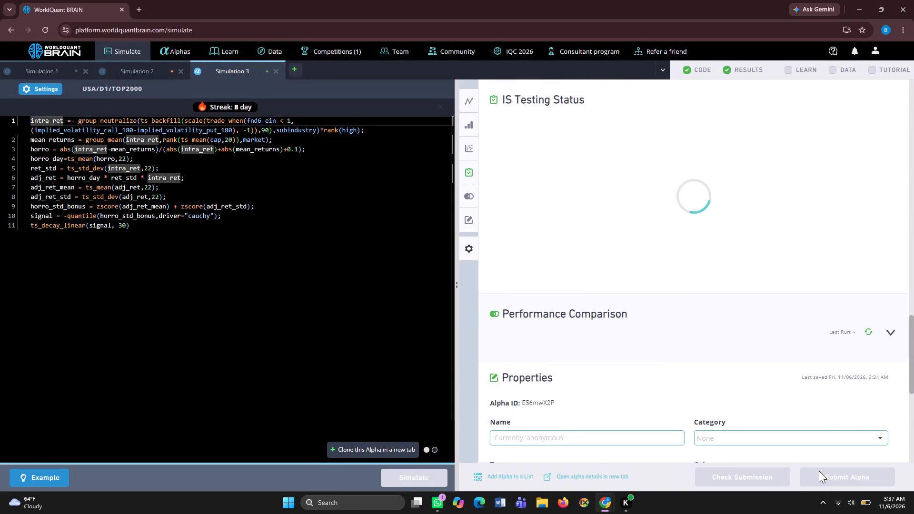
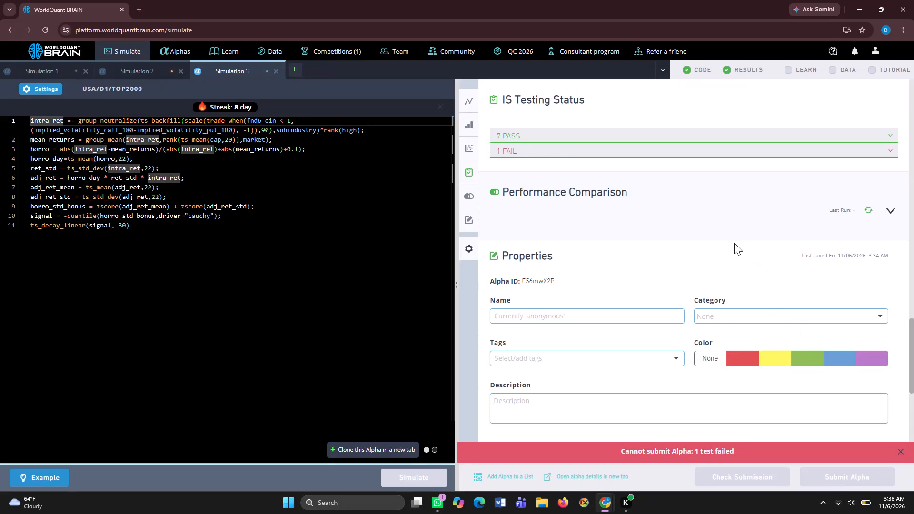
Run the self-correlation check for the Simulation 3 alpha.
scroll(734, 243, up, 3)
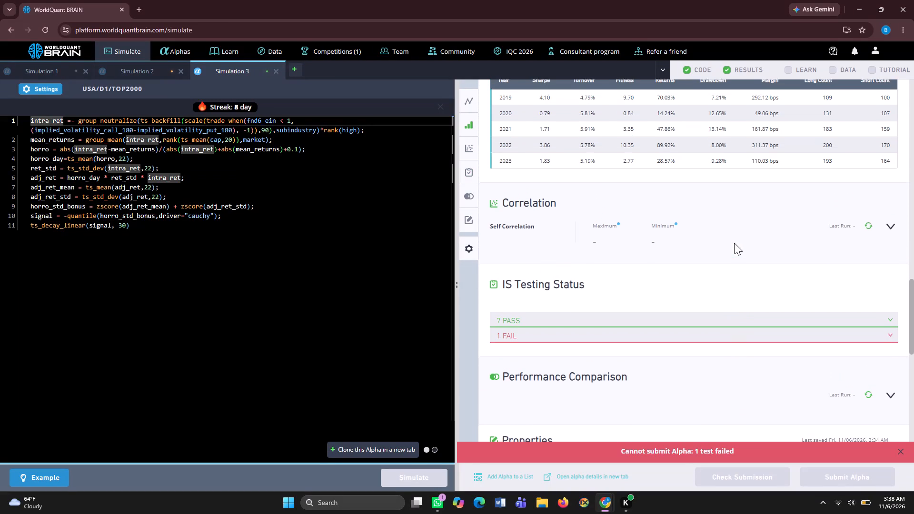
scroll(734, 243, up, 1)
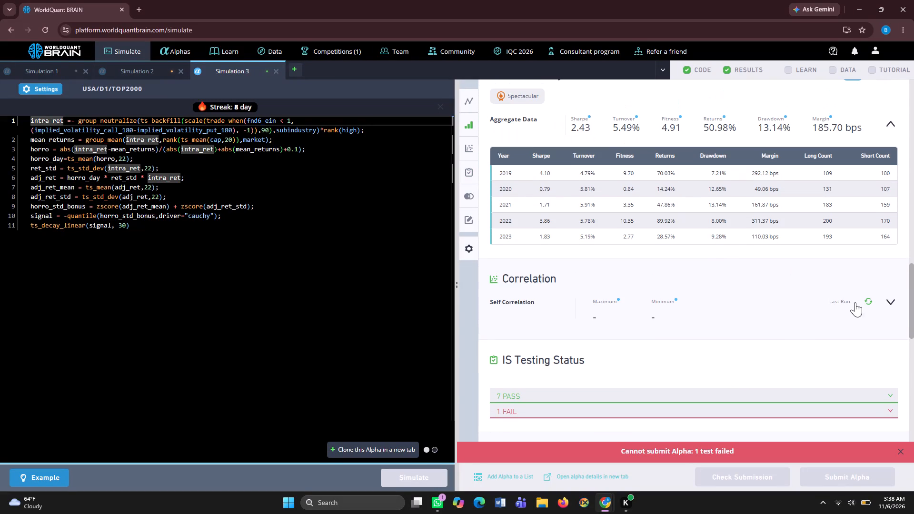
click(866, 300)
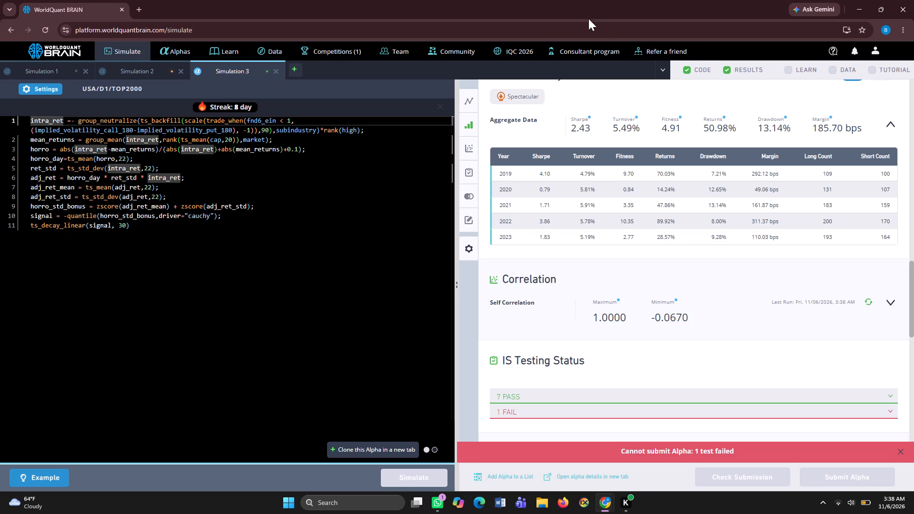
Set the Simulation 3 test period to 2 years and apply the settings.
click(43, 87)
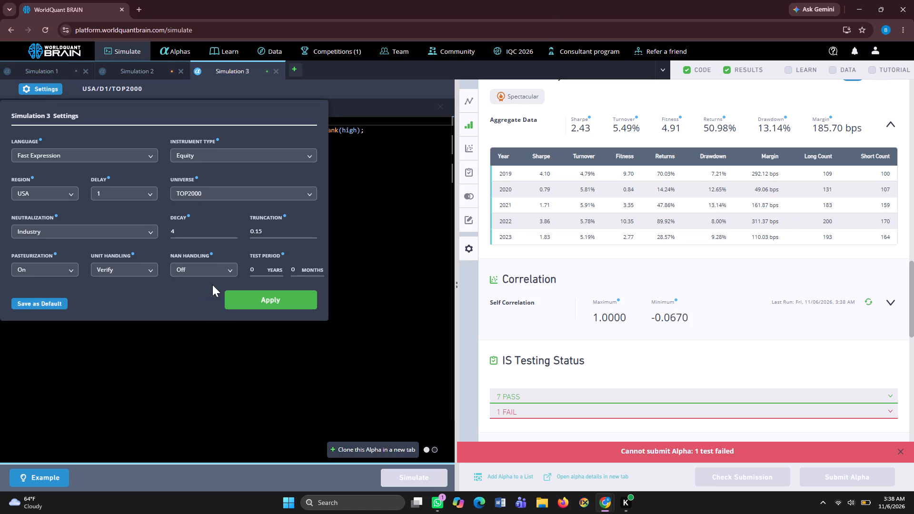
click(260, 270)
key(BackSpace)
key(2)
click(240, 293)
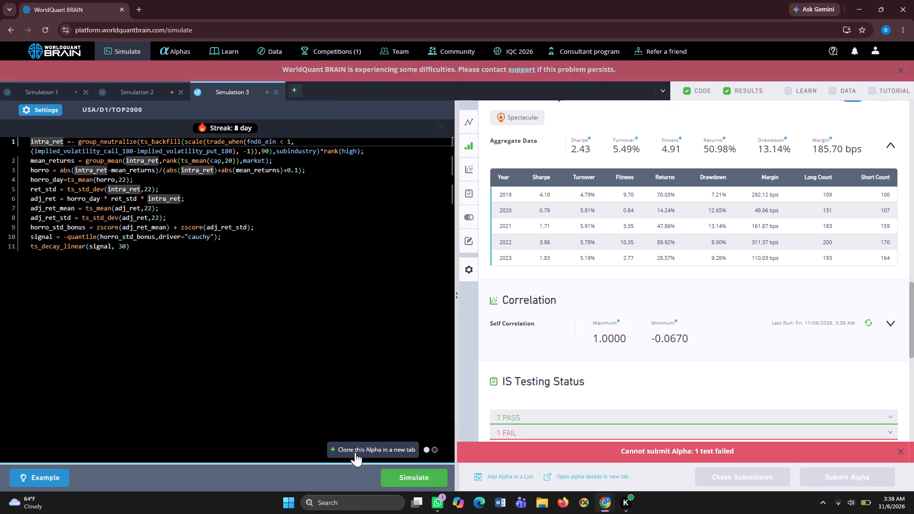
Clone the Simulation 3 alpha into a new simulation tab and simulate the clone.
click(354, 449)
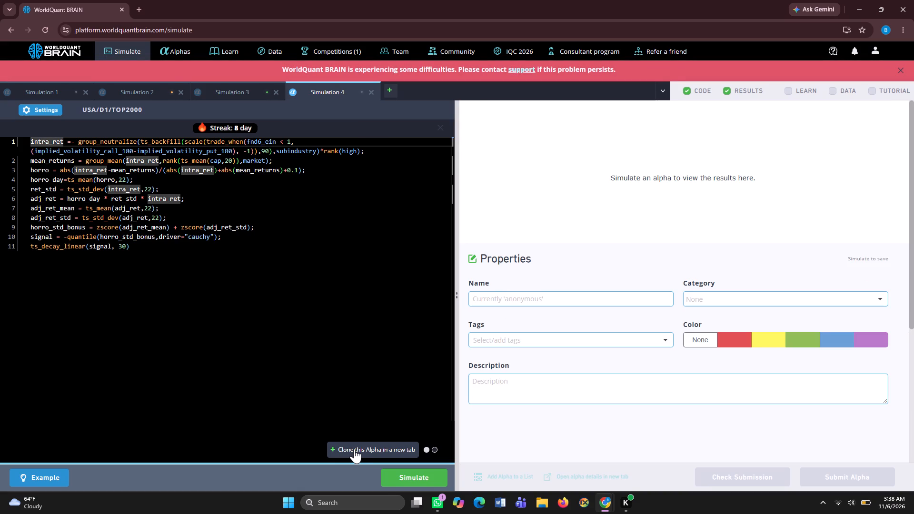
click(400, 477)
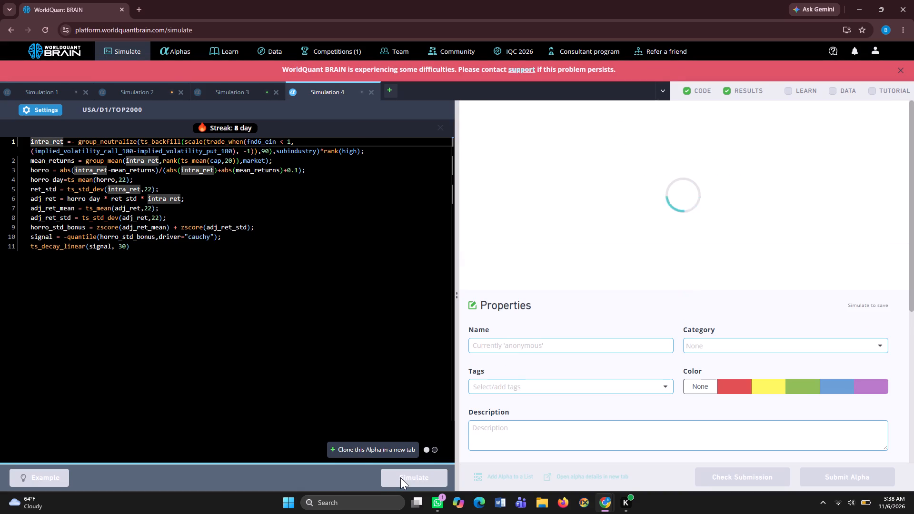
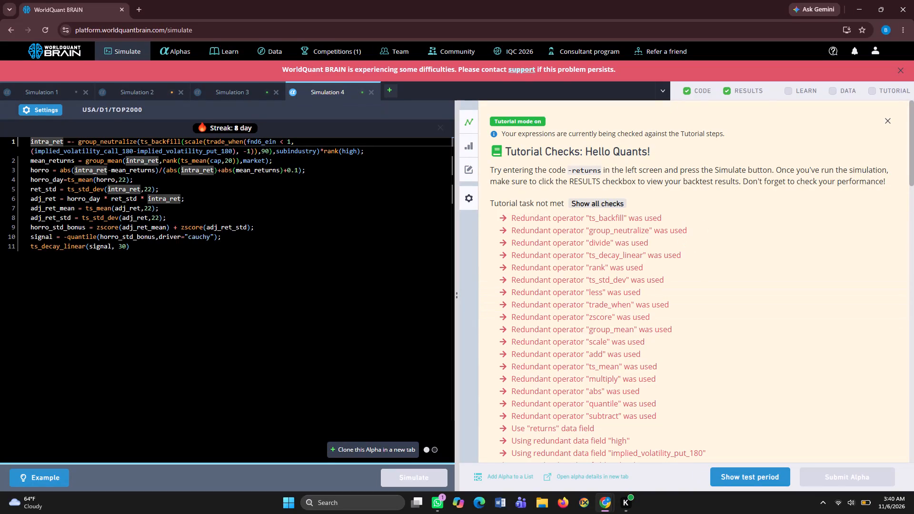
Reveal the test period results of the Simulation 4 alpha and run its self-correlation check.
click(741, 477)
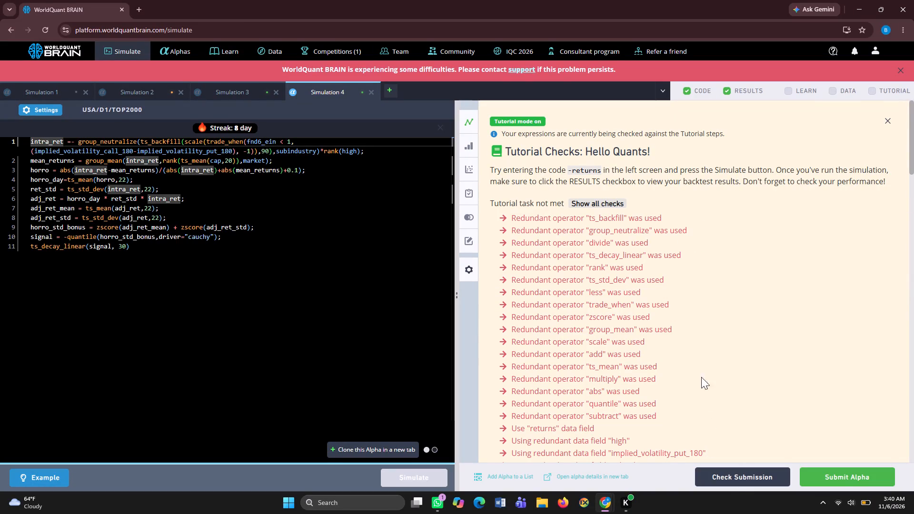
scroll(698, 371, down, 7)
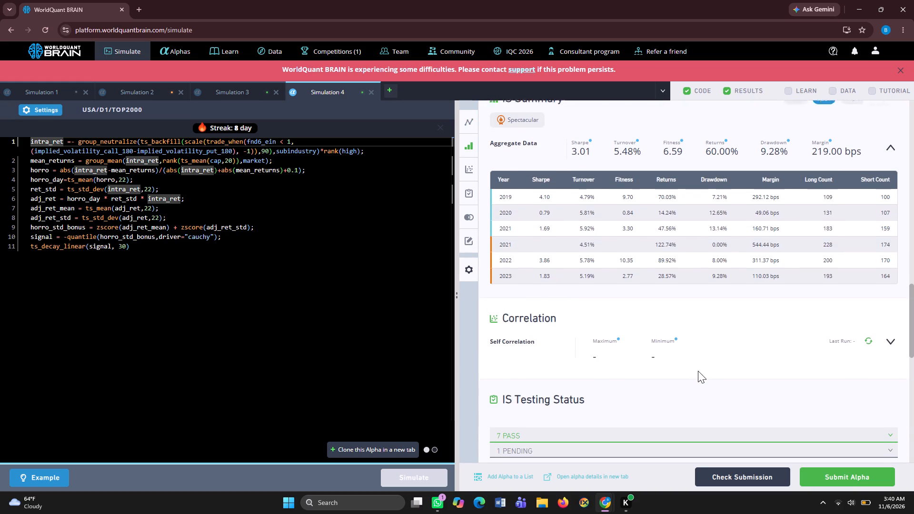
click(867, 331)
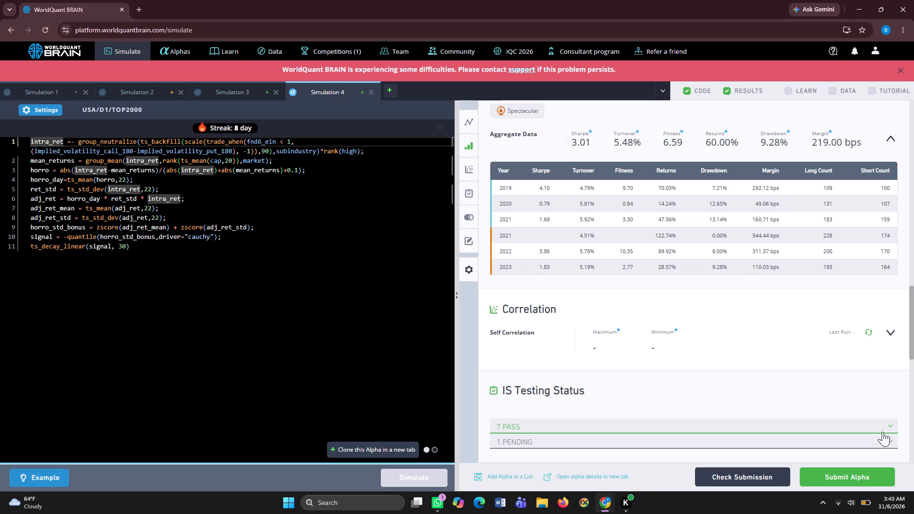
Try to submit the Simulation 4 alpha.
click(858, 472)
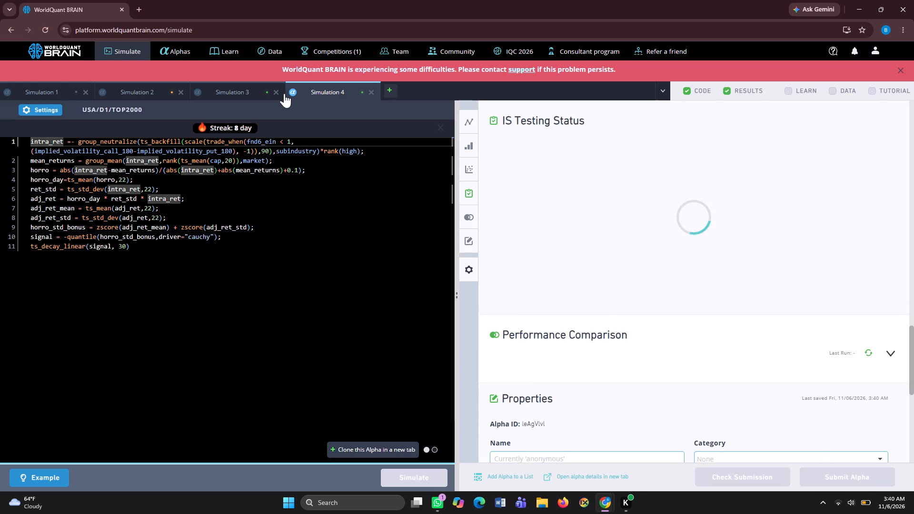
Set the Simulation 4 truncation to 0.05 and apply the settings.
click(30, 107)
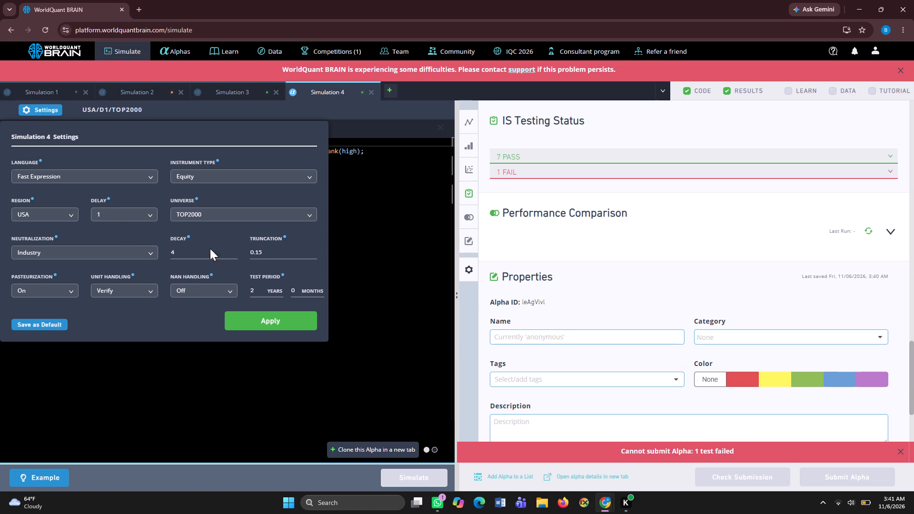
click(266, 248)
key(BackSpace)
key(BackSpace)
key(0)
key(5)
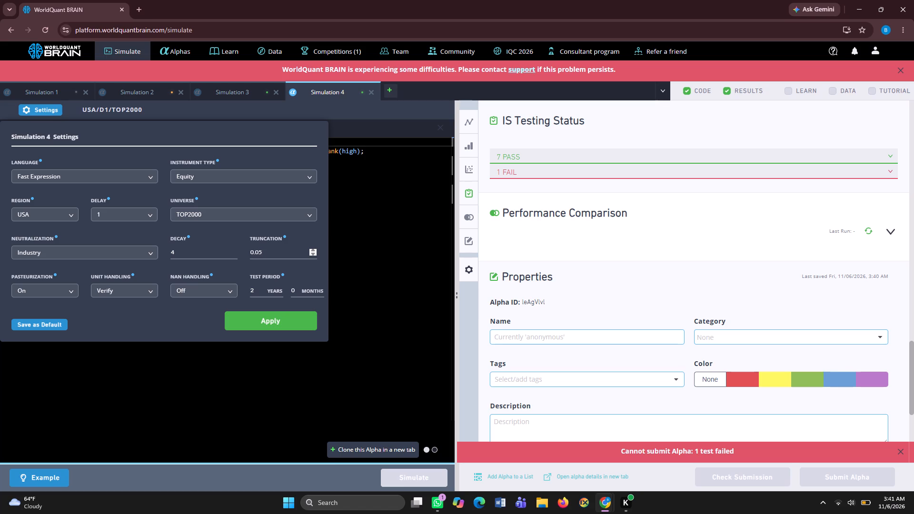
click(257, 313)
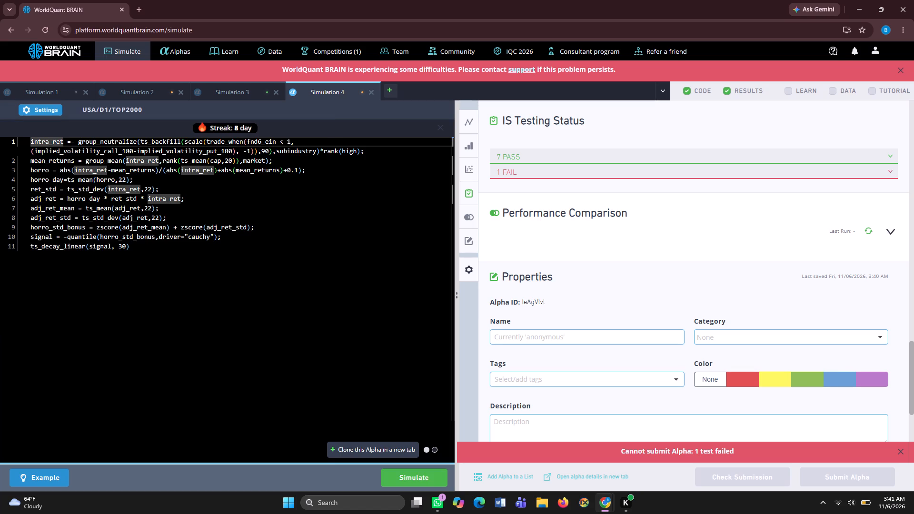
Clone the Simulation 4 alpha into a new simulation tab and simulate the clone.
click(369, 450)
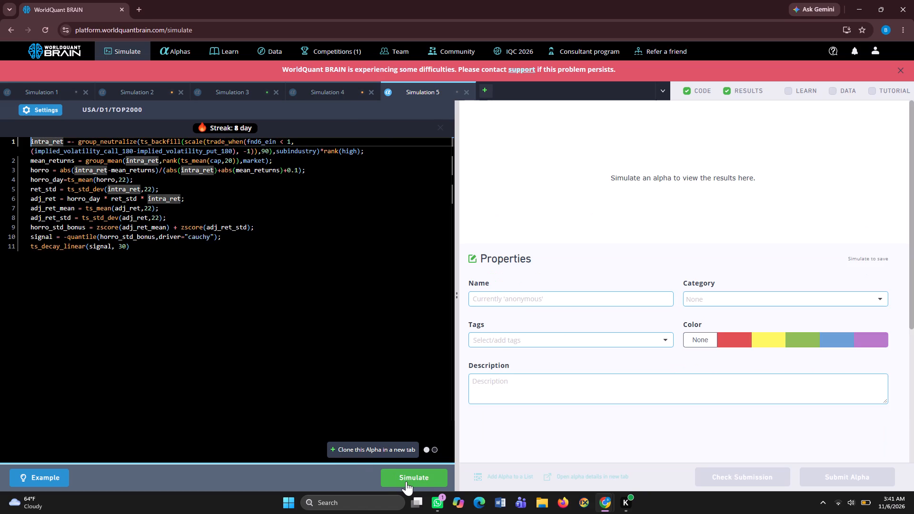
click(406, 481)
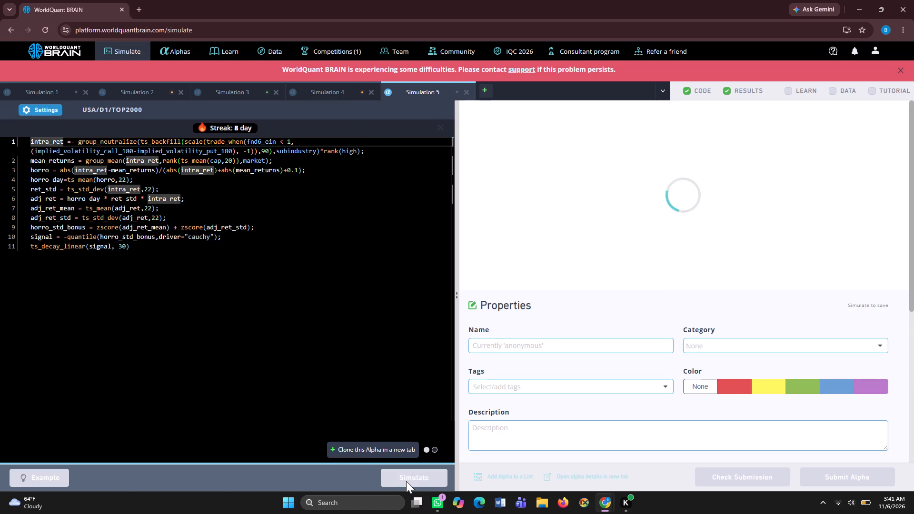
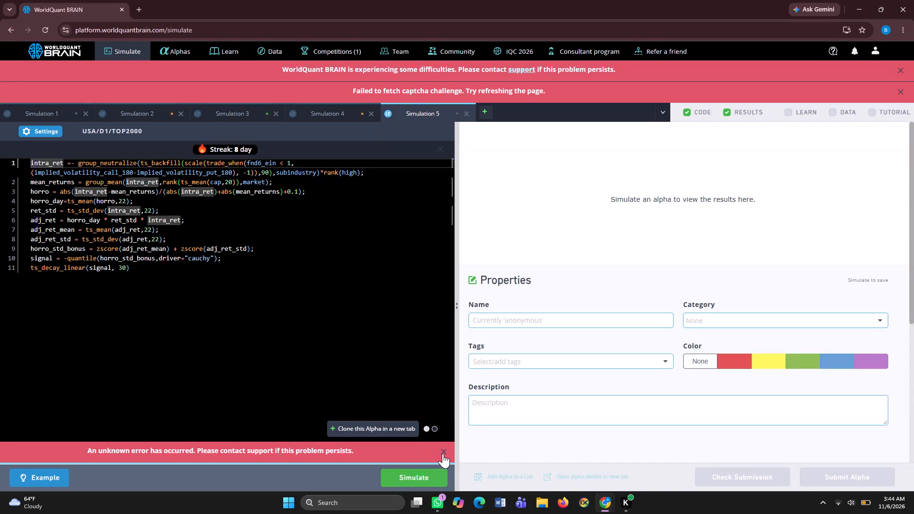
Dismiss the error banner below the Simulation 5 code and the two banners above the simulation tabs.
click(443, 454)
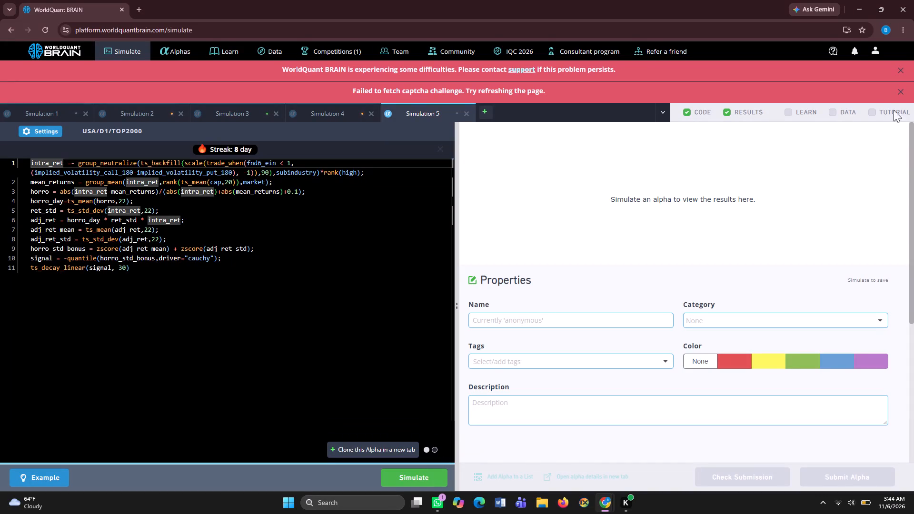
click(898, 92)
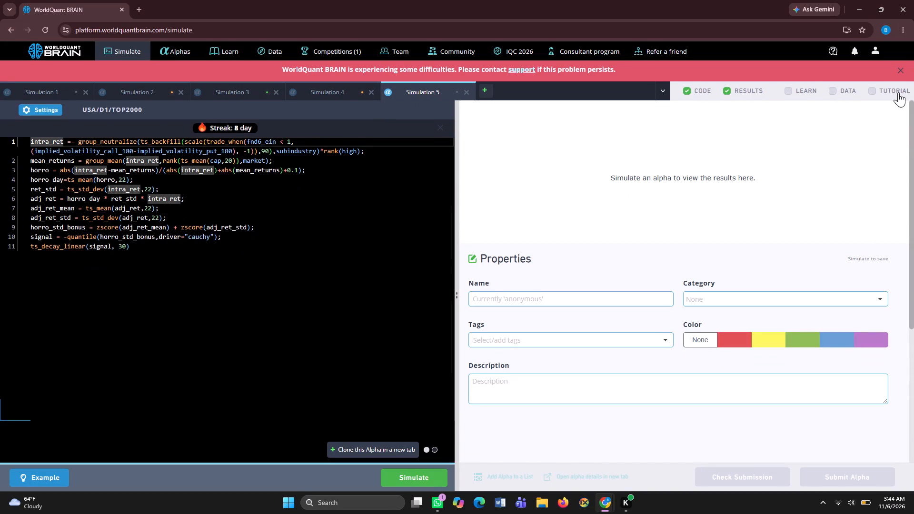
click(898, 69)
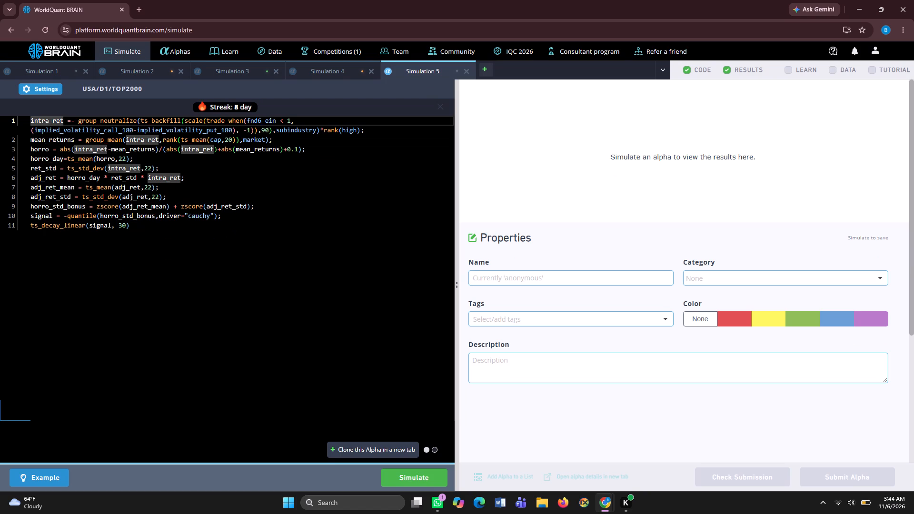
Clone the Simulation 5 alpha into a new simulation tab and simulate the clone.
click(391, 446)
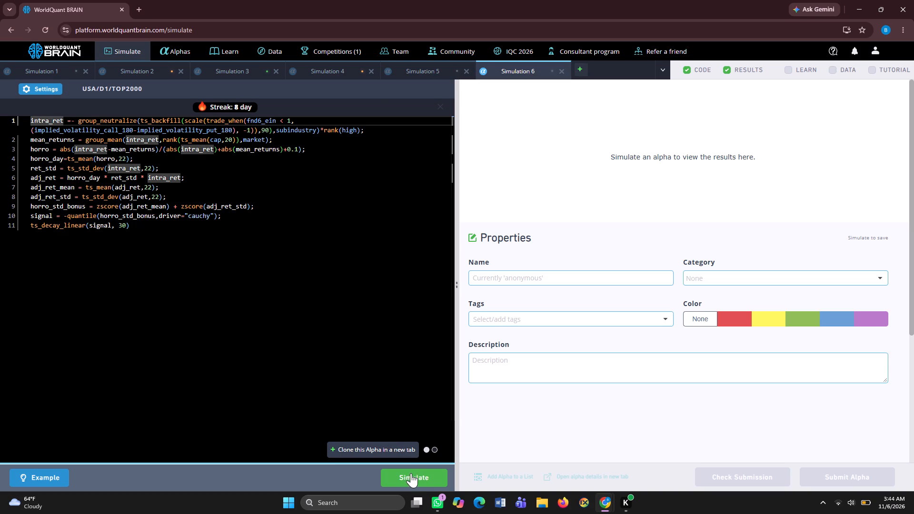
click(412, 476)
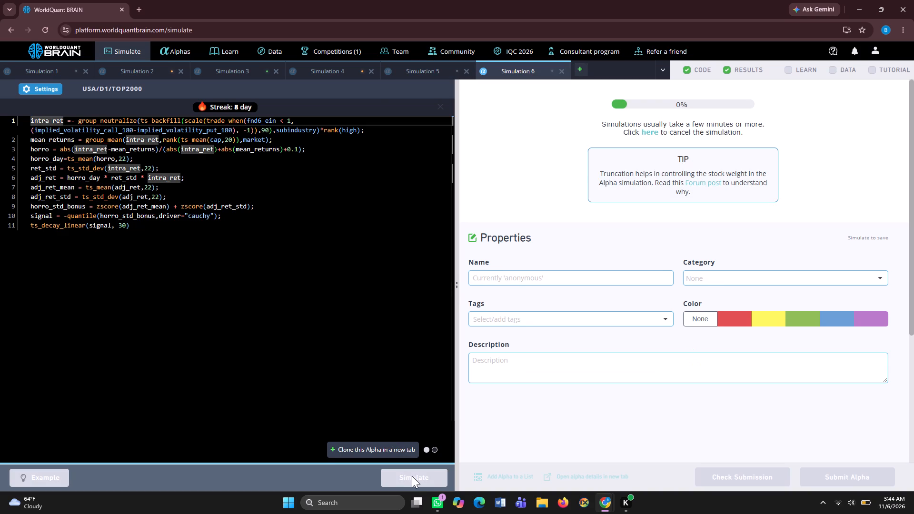
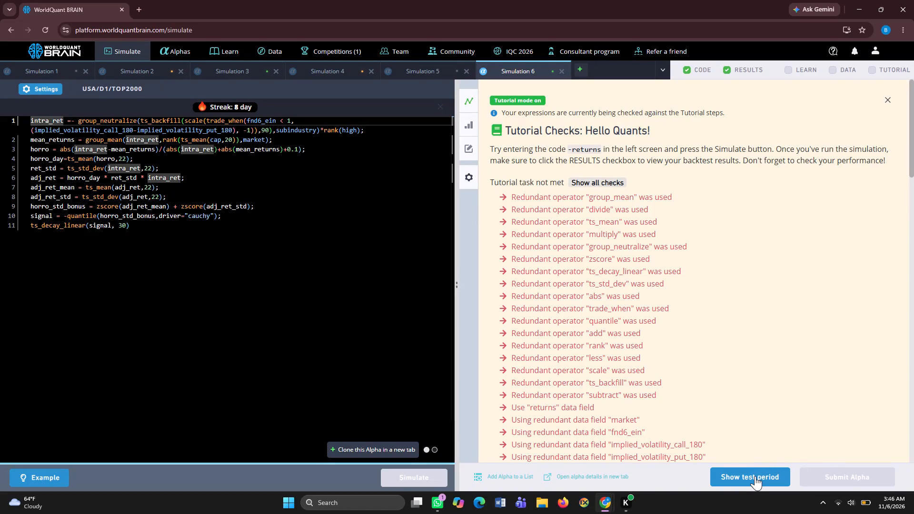
Show the Simulation 6 test period and examine its PnL chart and IS Summary.
click(755, 476)
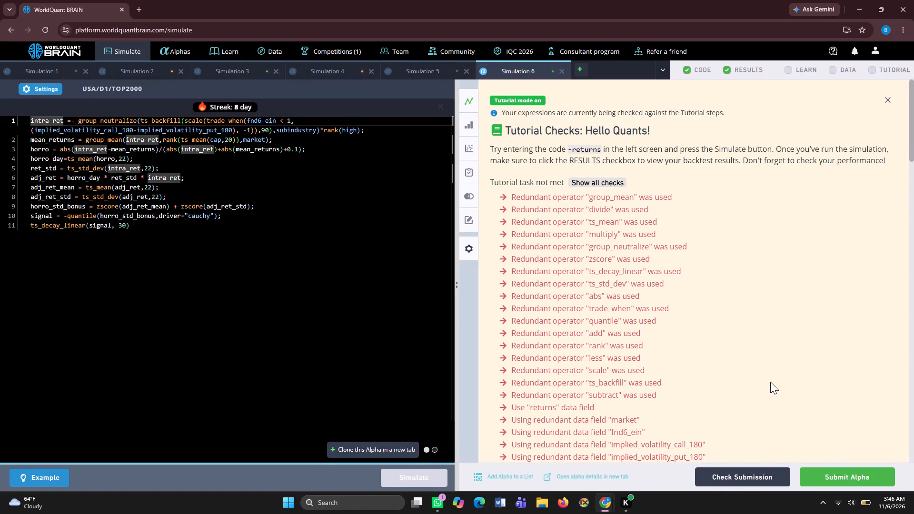
scroll(770, 381, down, 3)
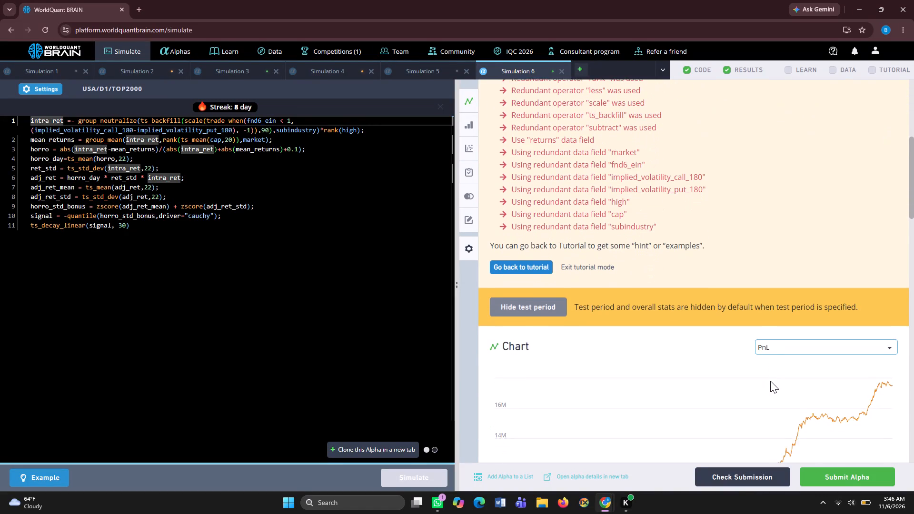
scroll(770, 381, down, 4)
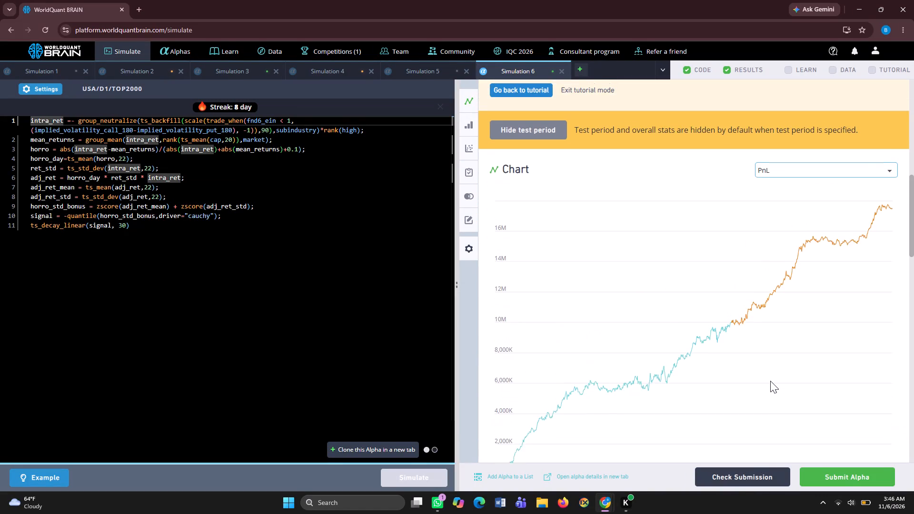
scroll(770, 381, up, 3)
scroll(770, 381, down, 2)
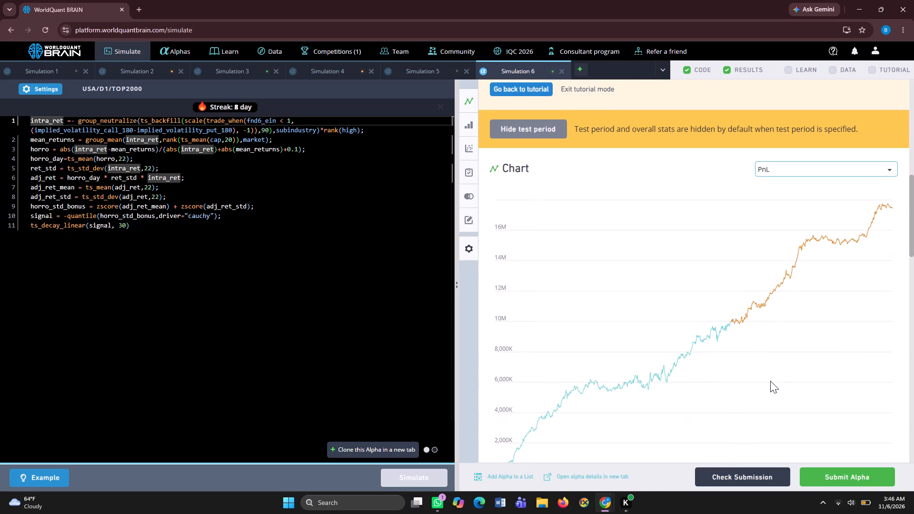
scroll(770, 381, down, 5)
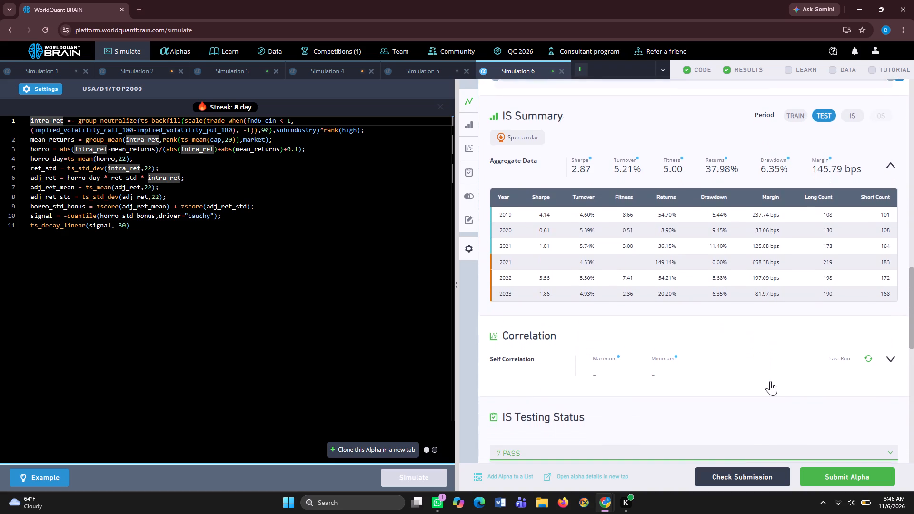
Run the self-correlation calculation for the Simulation 6 alpha.
click(867, 359)
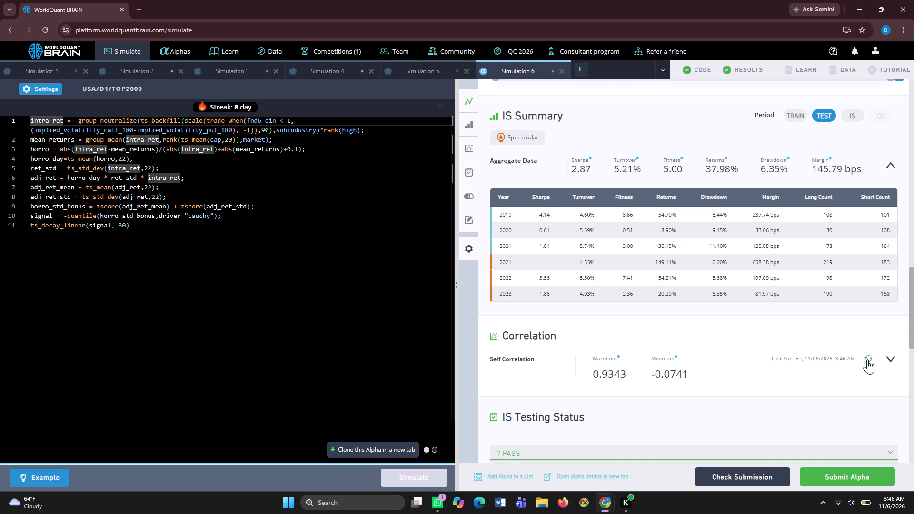
Try to submit the Simulation 6 alpha.
click(841, 470)
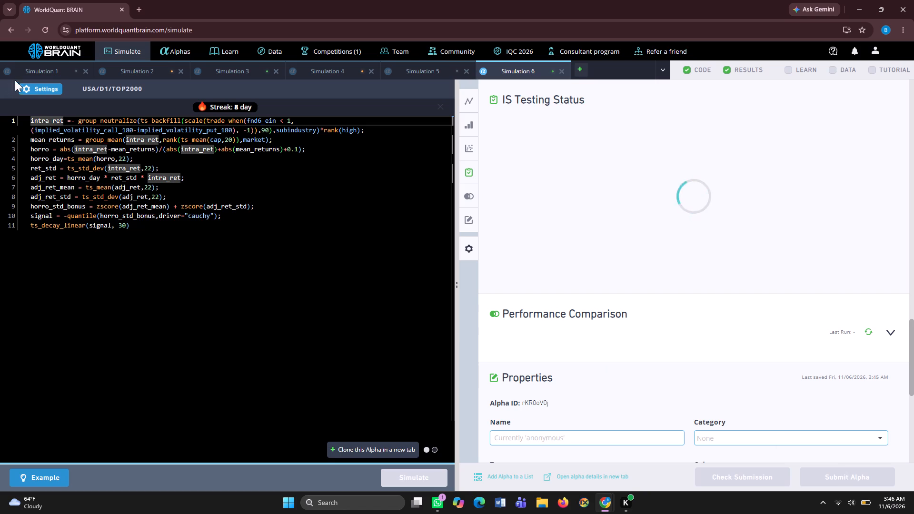
Set the test period in the Simulation 6 settings to 1 year and apply it.
click(36, 88)
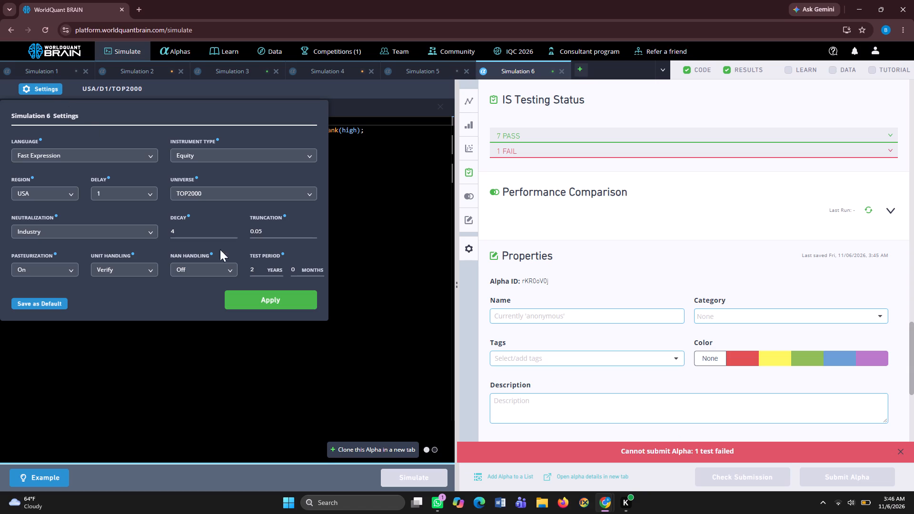
click(258, 267)
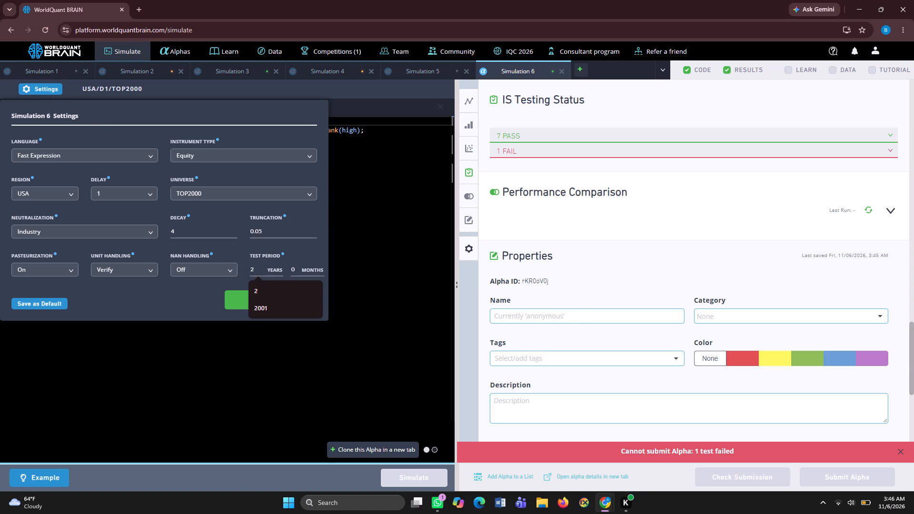
key(BackSpace)
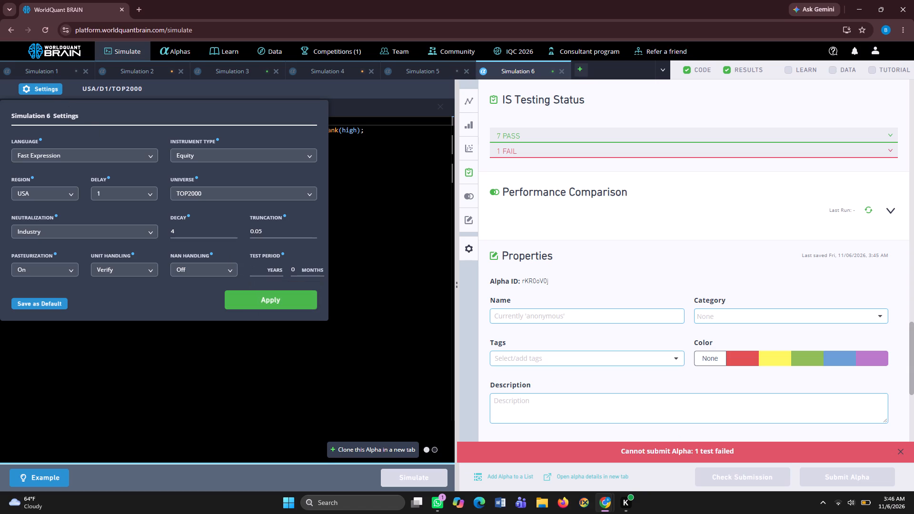
key(1)
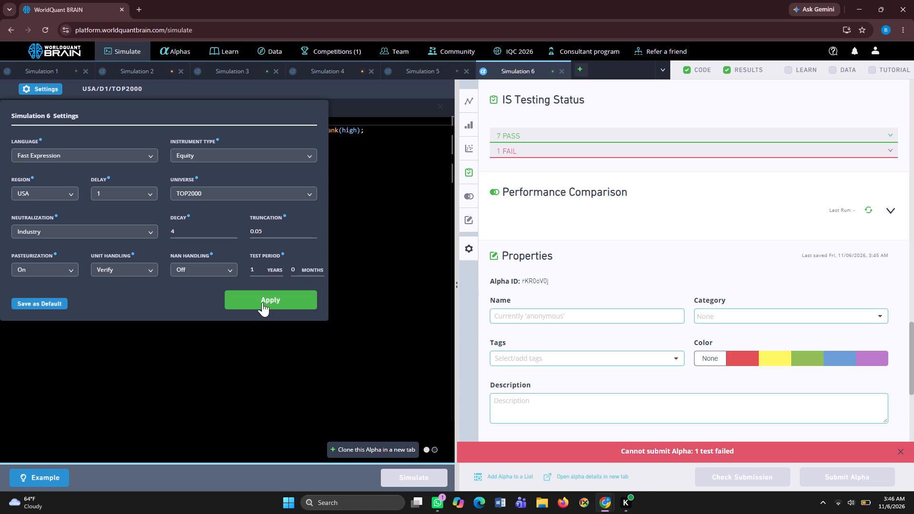
click(266, 298)
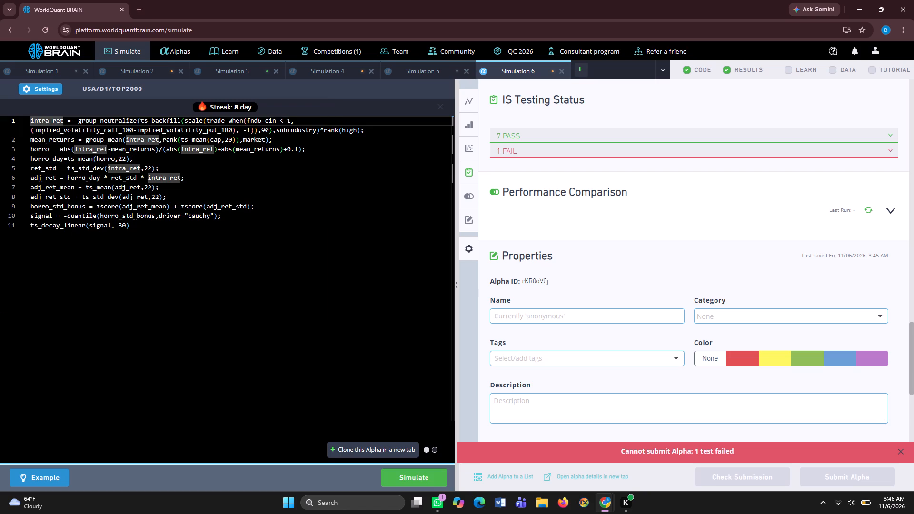
Clone the Simulation 6 alpha into a new simulation tab and simulate the clone.
click(364, 448)
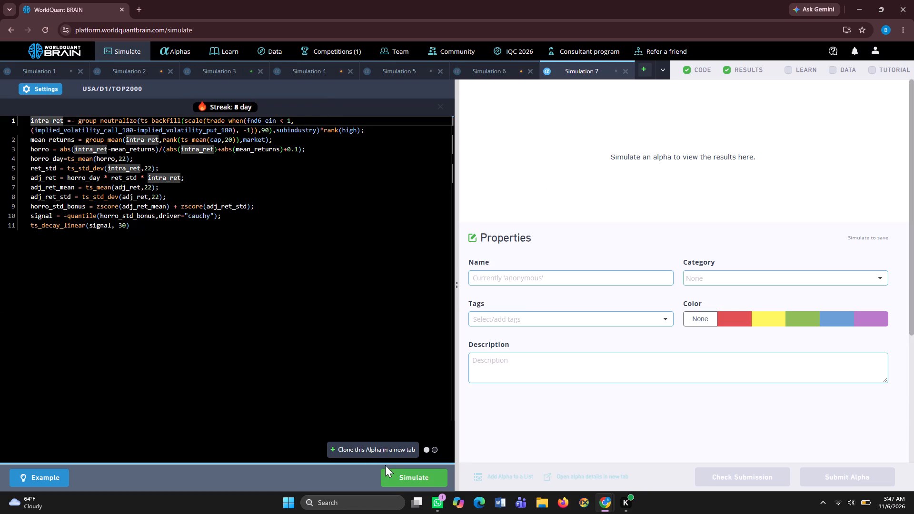
click(395, 475)
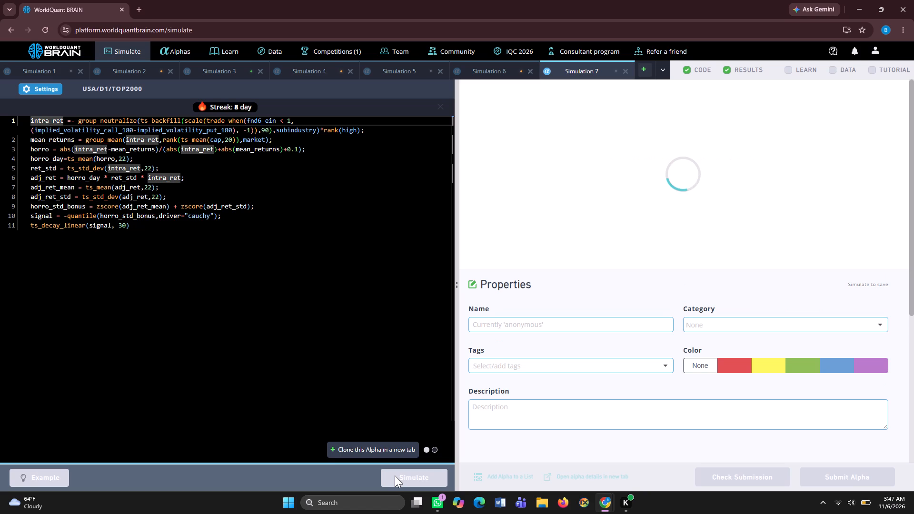
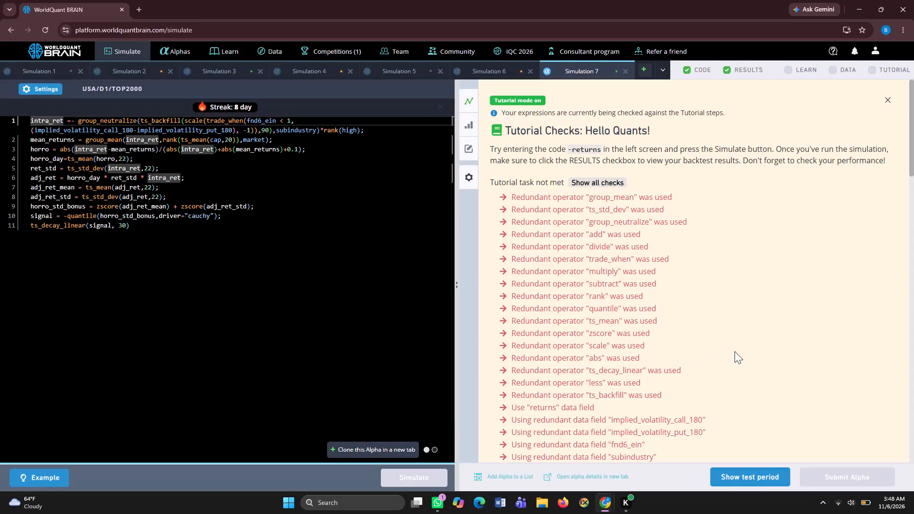
Reveal the Simulation 7 test period results and run the alpha's self-correlation calculation.
click(743, 476)
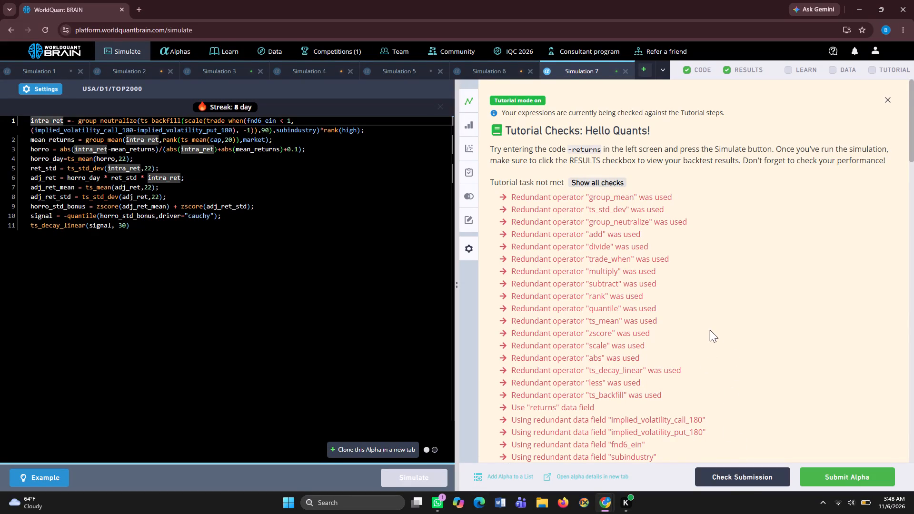
scroll(707, 324, down, 4)
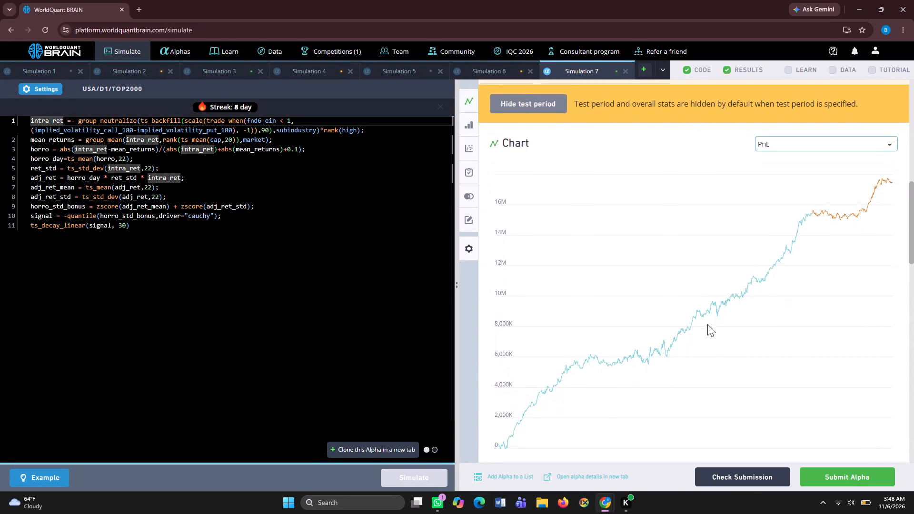
scroll(707, 324, down, 6)
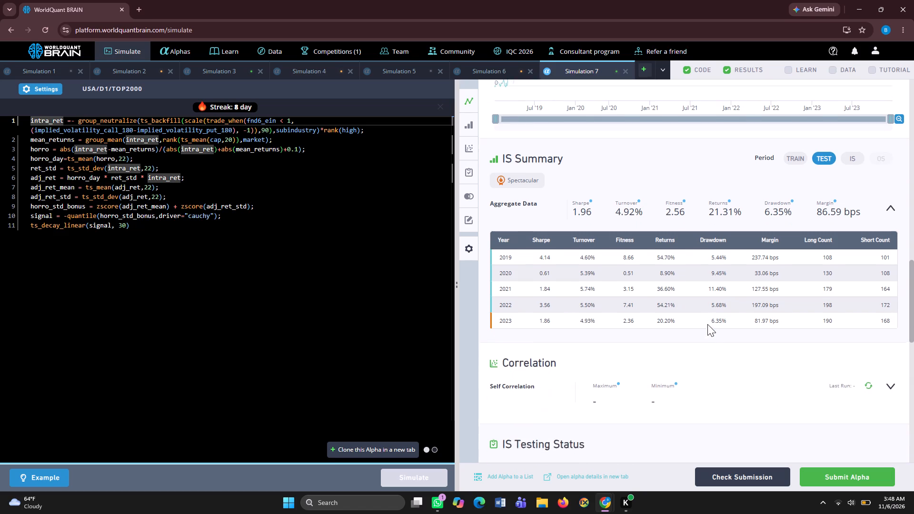
click(866, 379)
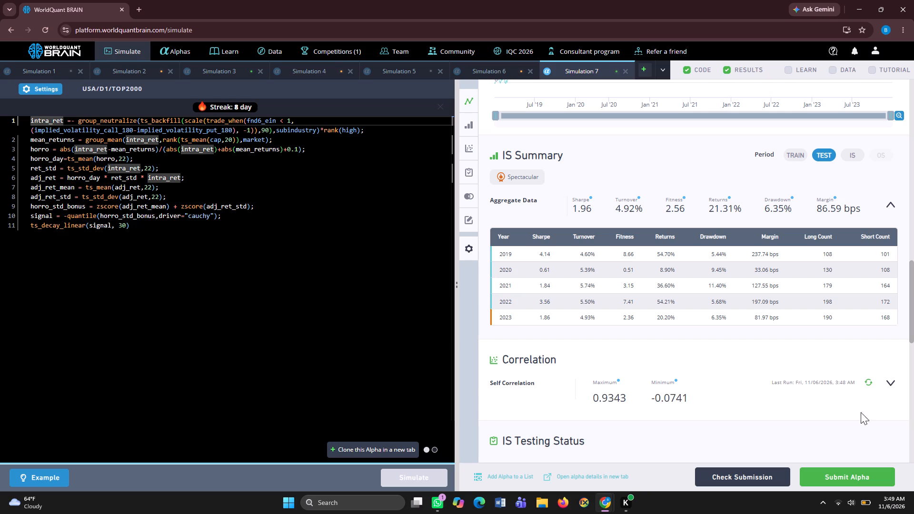
Try to submit the Simulation 7 alpha.
click(844, 473)
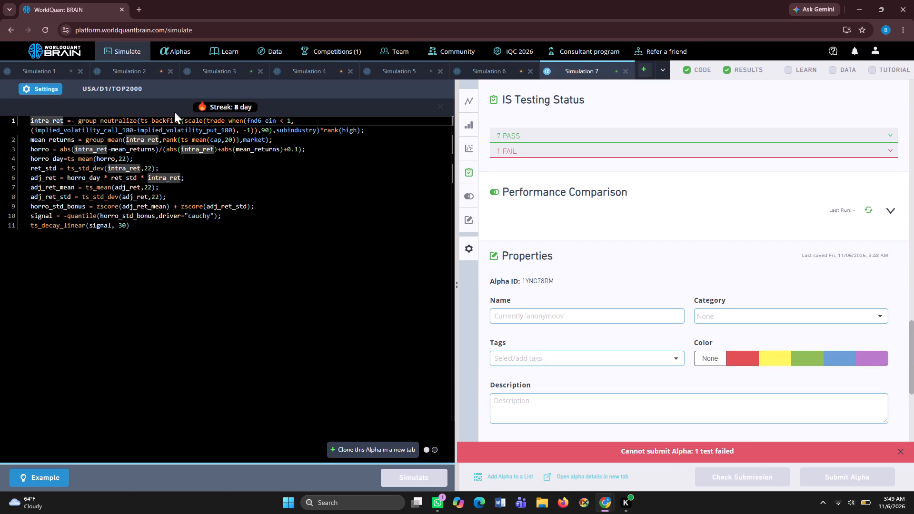
Set the decay in the Simulation 7 settings to 2 and apply it.
click(44, 84)
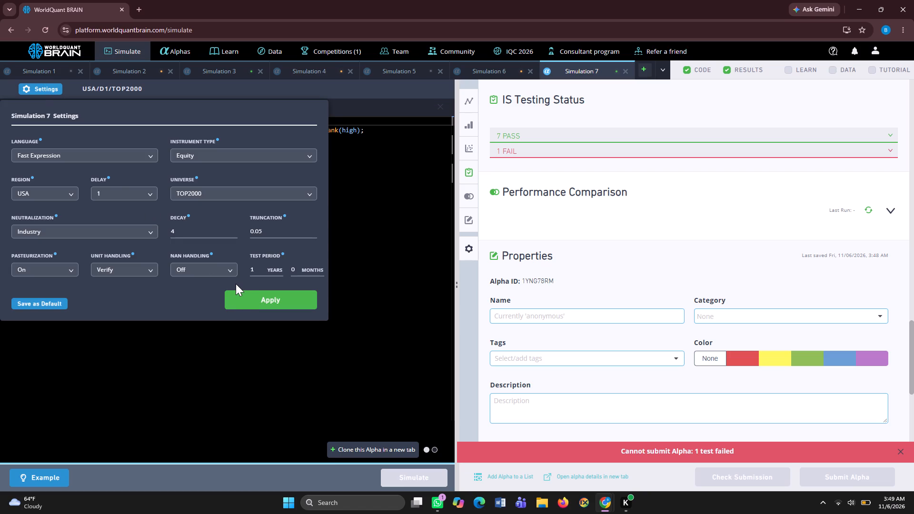
click(188, 232)
key(BackSpace)
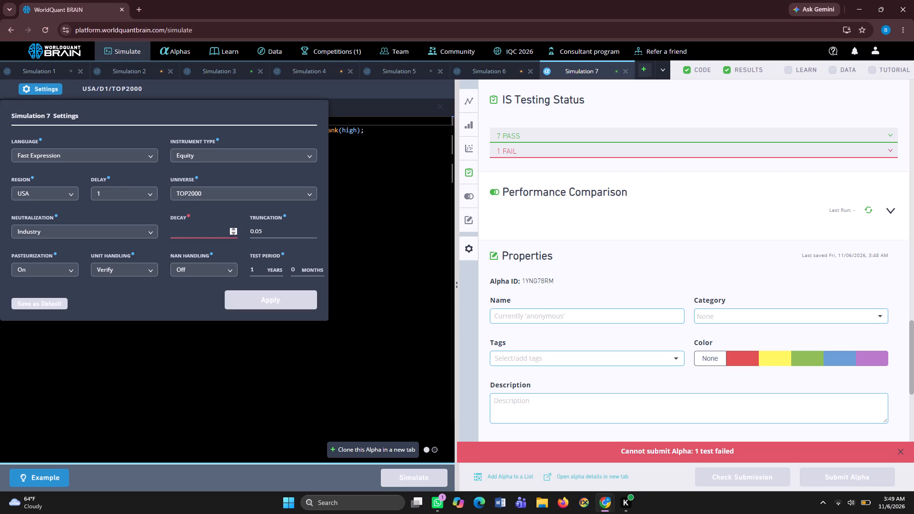
key(2)
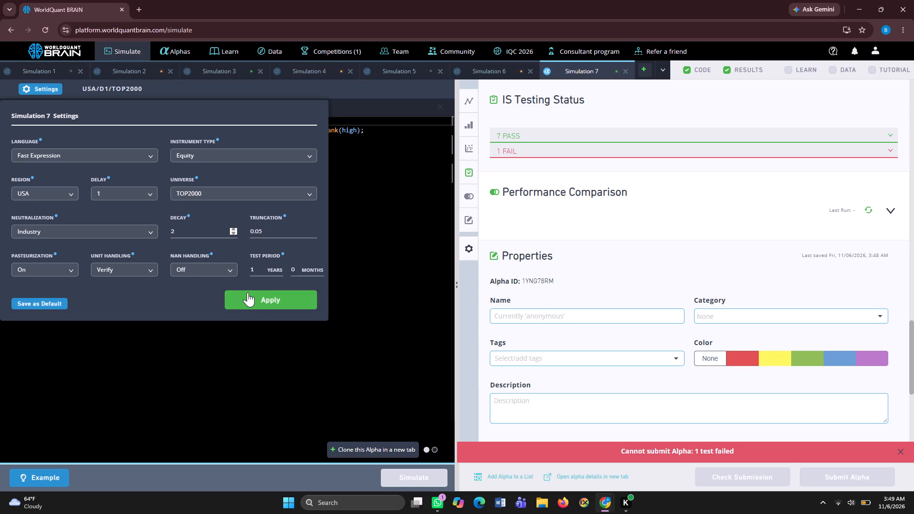
click(248, 292)
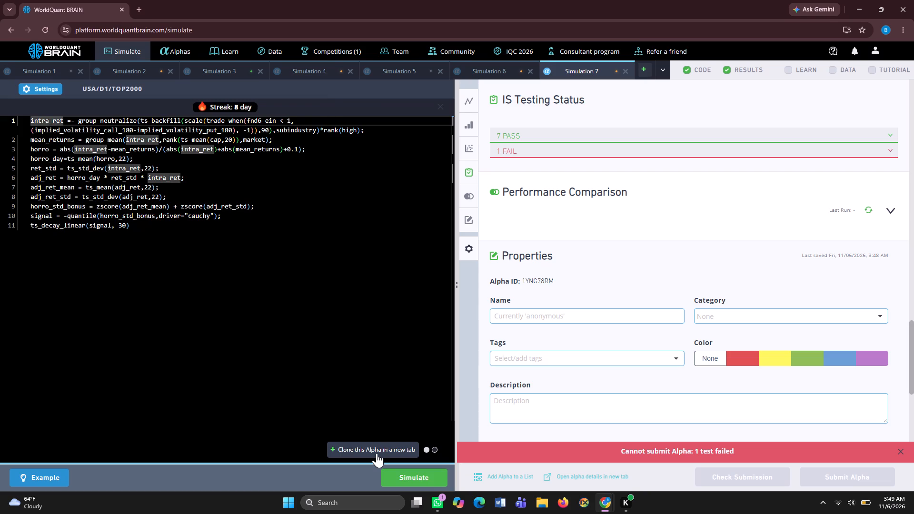
Clone the Simulation 7 alpha into a new simulation tab and simulate the clone.
click(377, 453)
drag(377, 453, 380, 449)
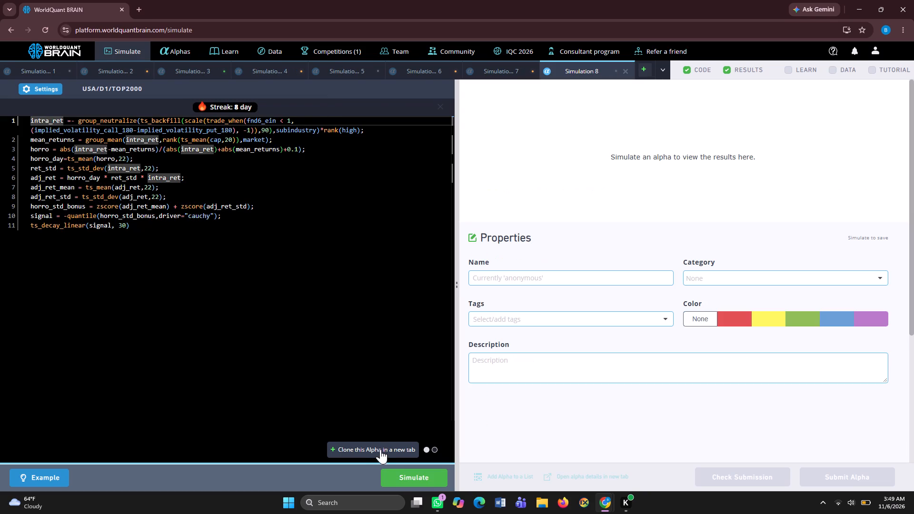
drag(380, 449, 398, 483)
click(398, 483)
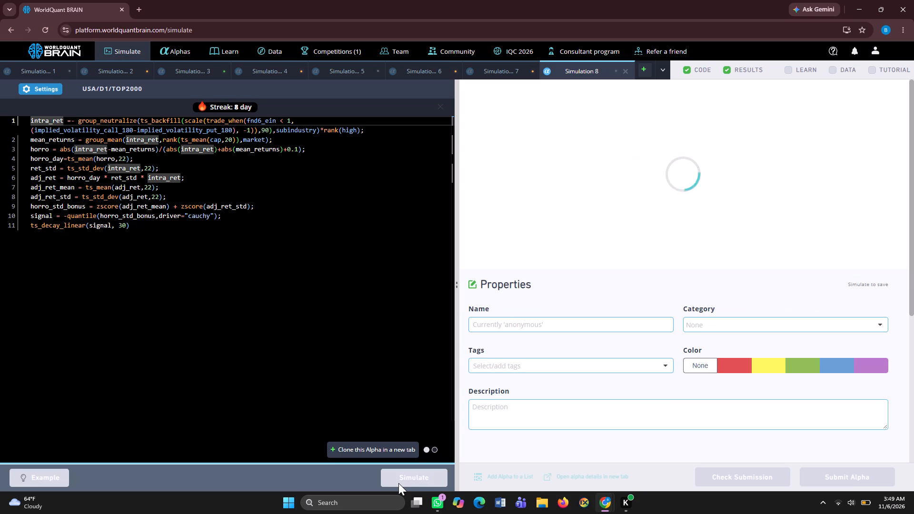
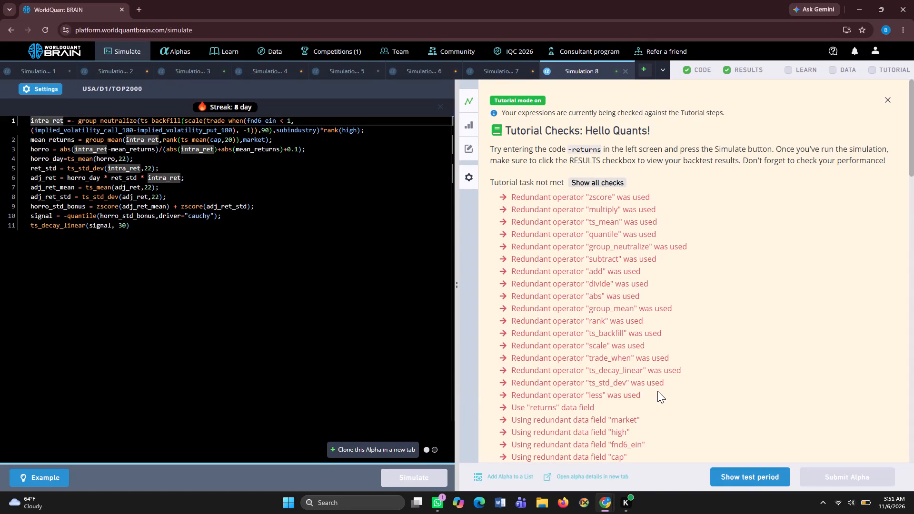
Reveal the Simulation 8 test period results and run the alpha's self-correlation calculation.
click(740, 471)
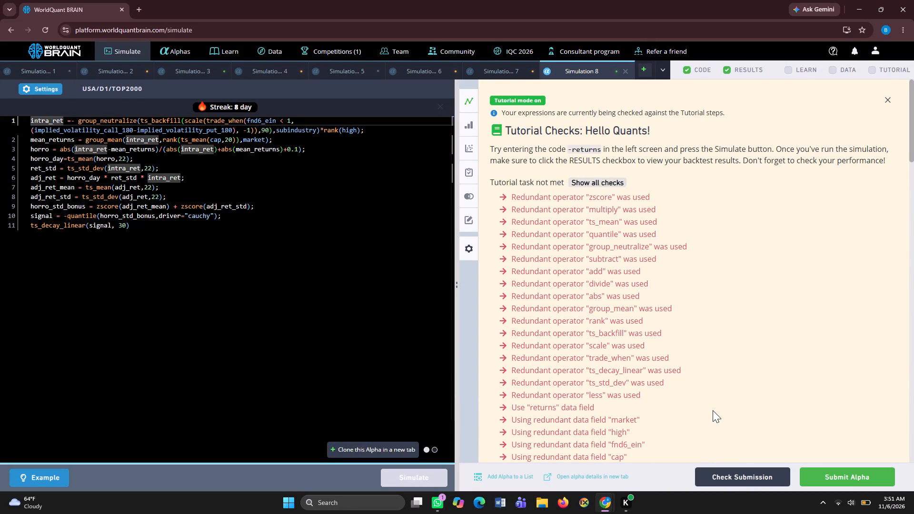
scroll(713, 410, down, 6)
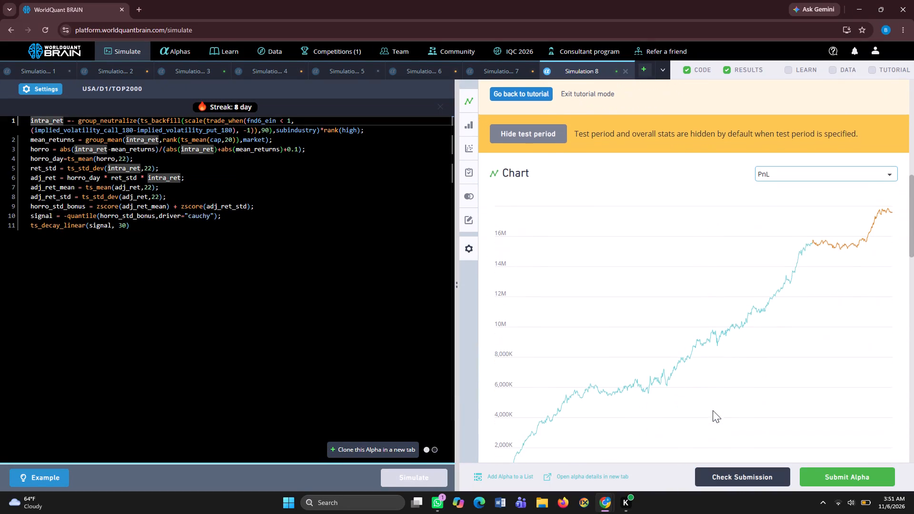
scroll(713, 410, down, 5)
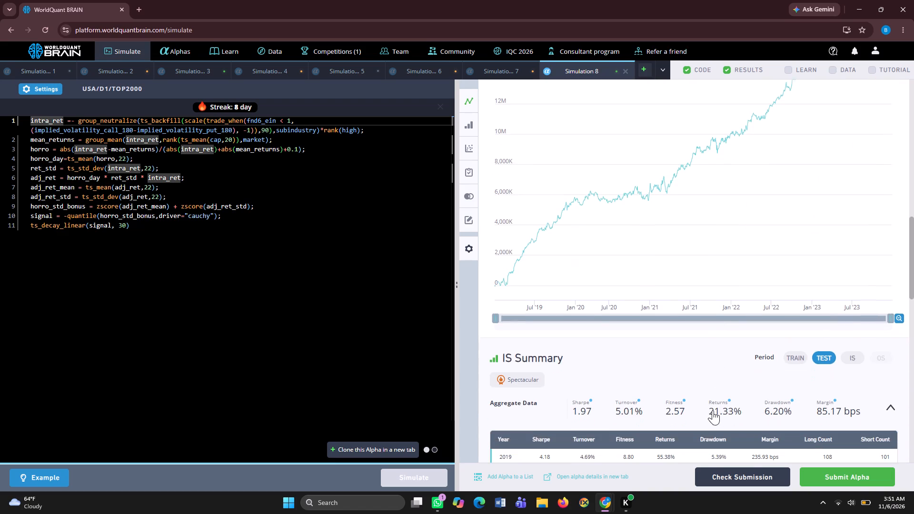
scroll(713, 410, down, 4)
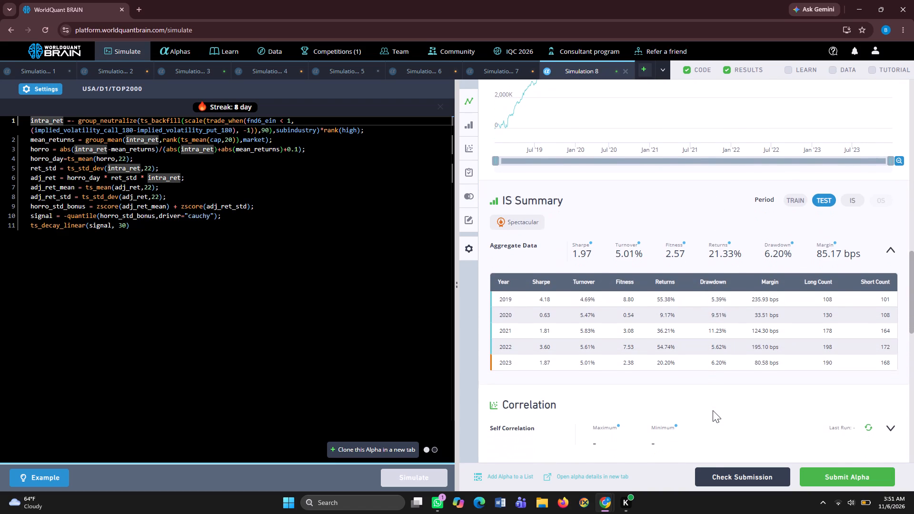
scroll(713, 410, down, 1)
click(864, 425)
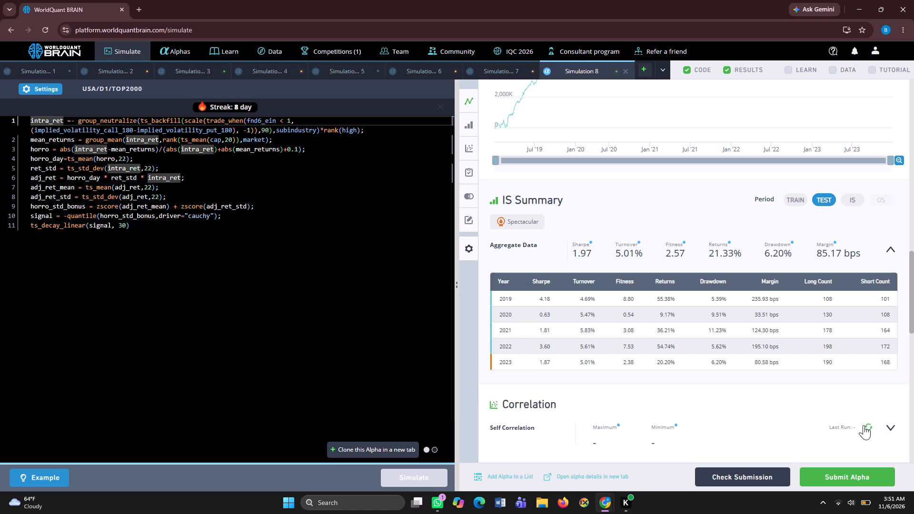
click(869, 426)
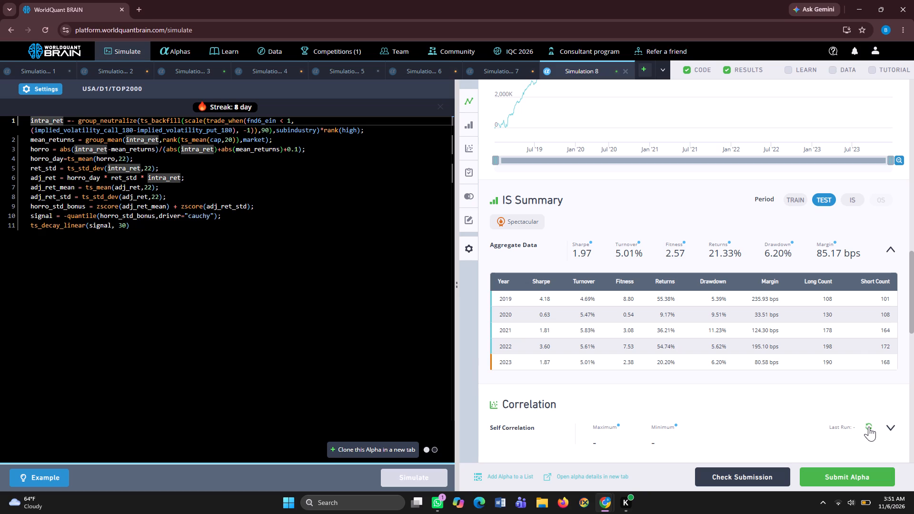
click(869, 426)
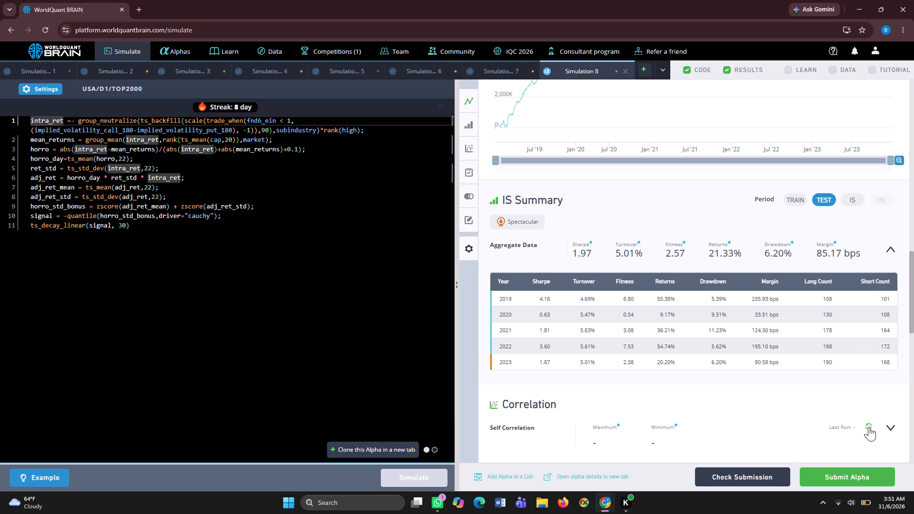
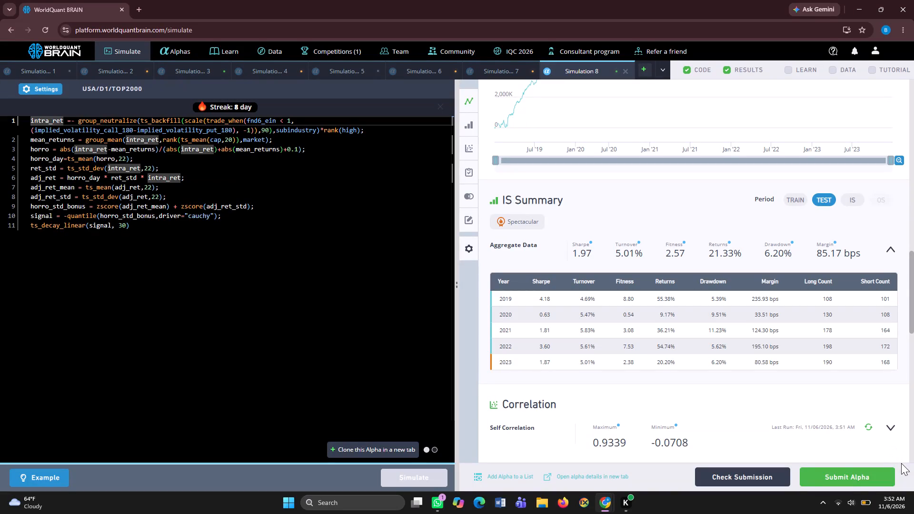
Try to submit the Simulation 8 alpha.
click(873, 476)
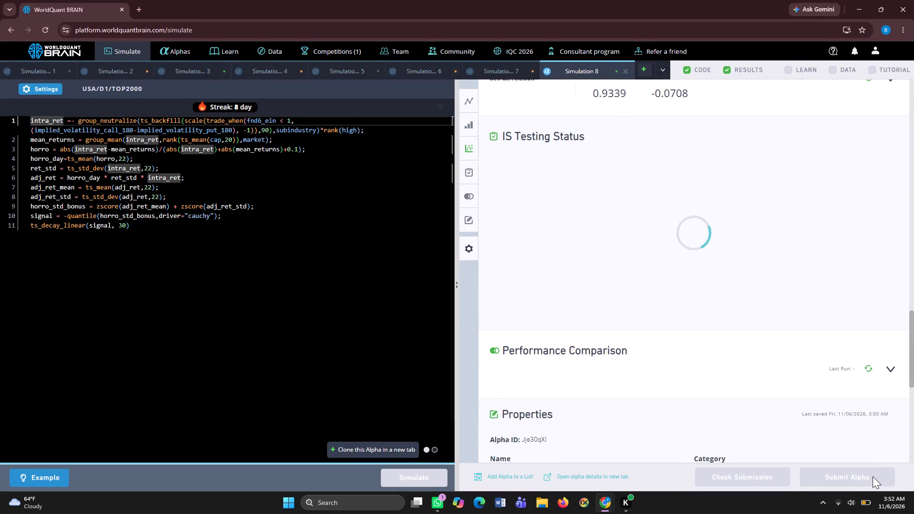
click(184, 280)
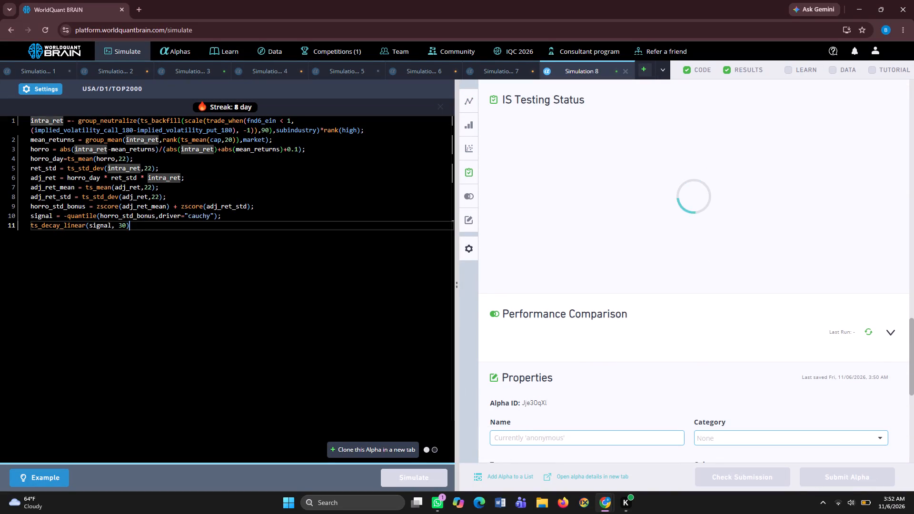
Set the Simulation 8 universe to TOP3000 and apply the settings.
click(32, 84)
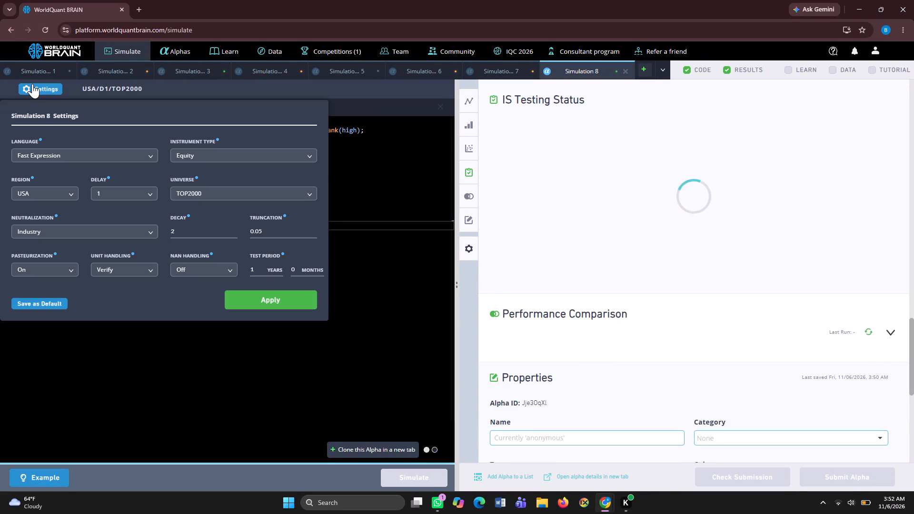
click(306, 191)
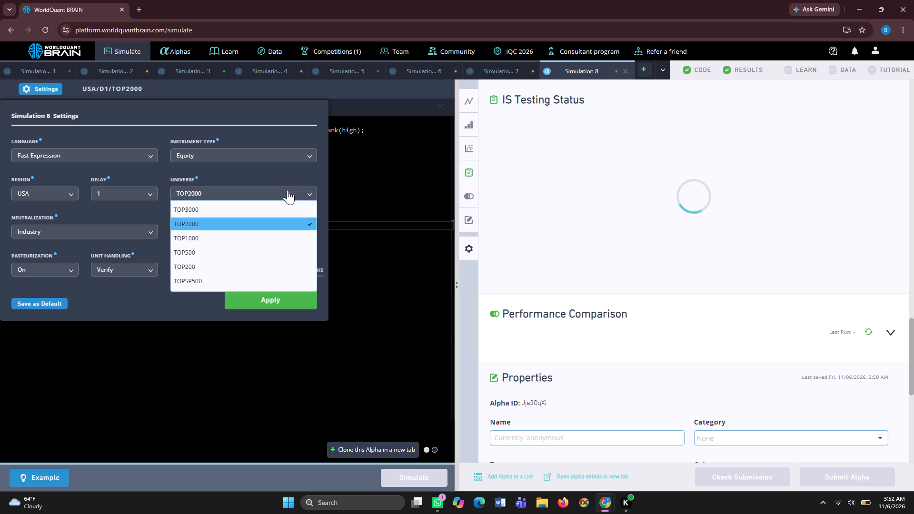
click(282, 202)
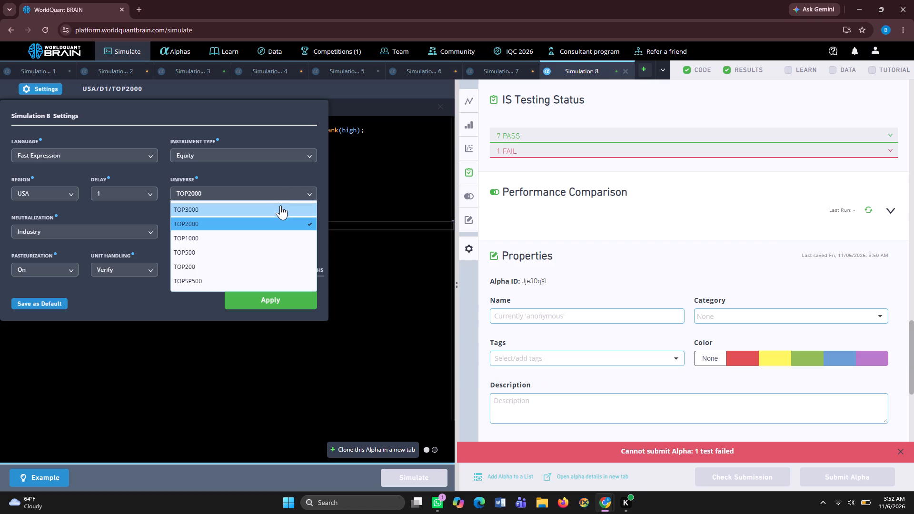
click(280, 207)
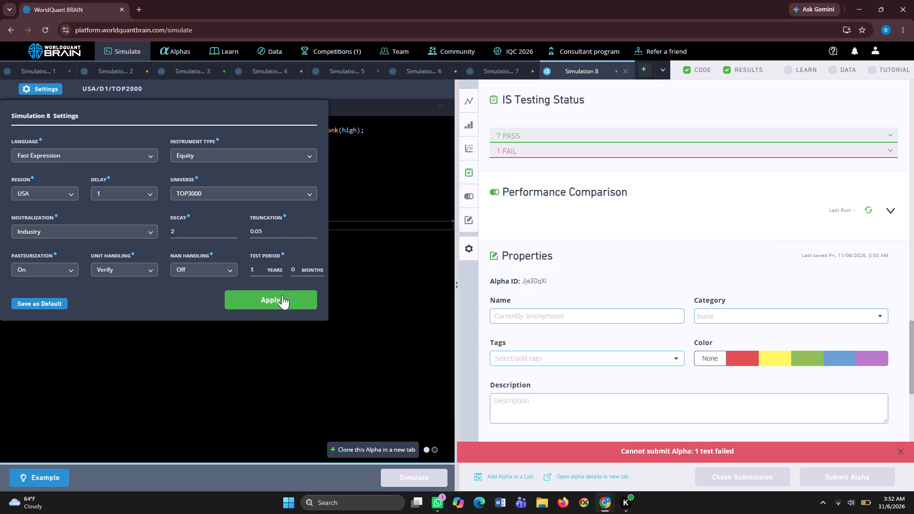
click(282, 297)
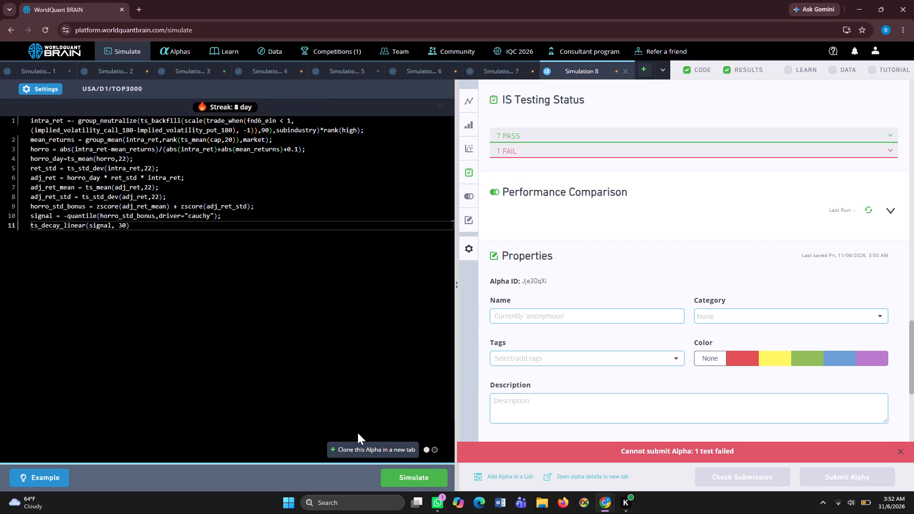
Clone the alpha with its TOP3000 settings into a new simulation and start simulating it.
click(371, 449)
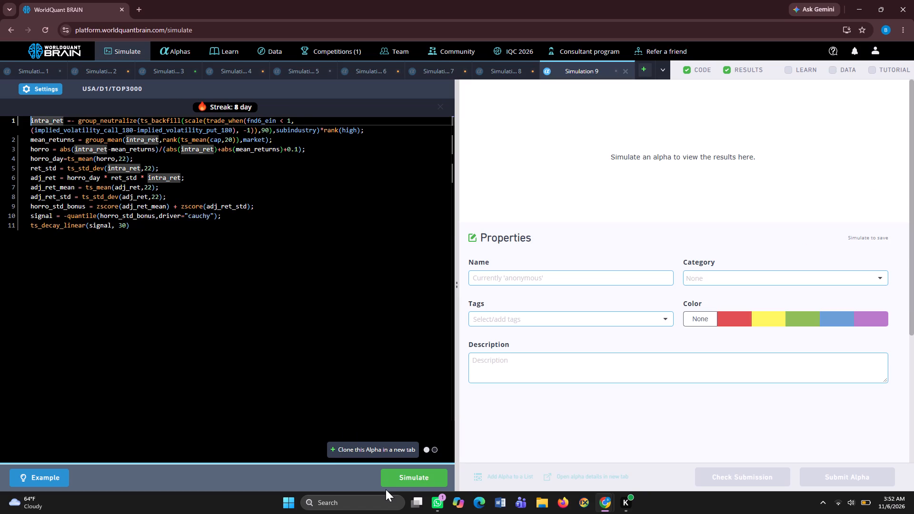
click(401, 485)
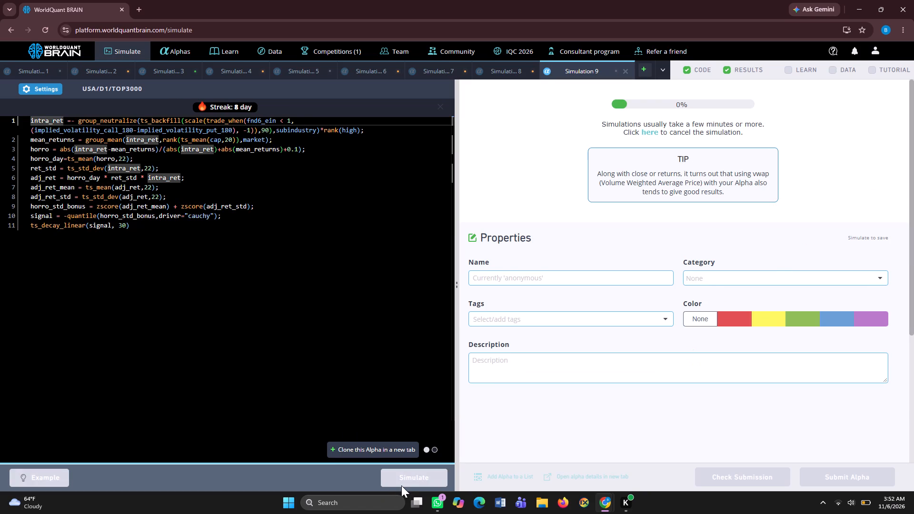
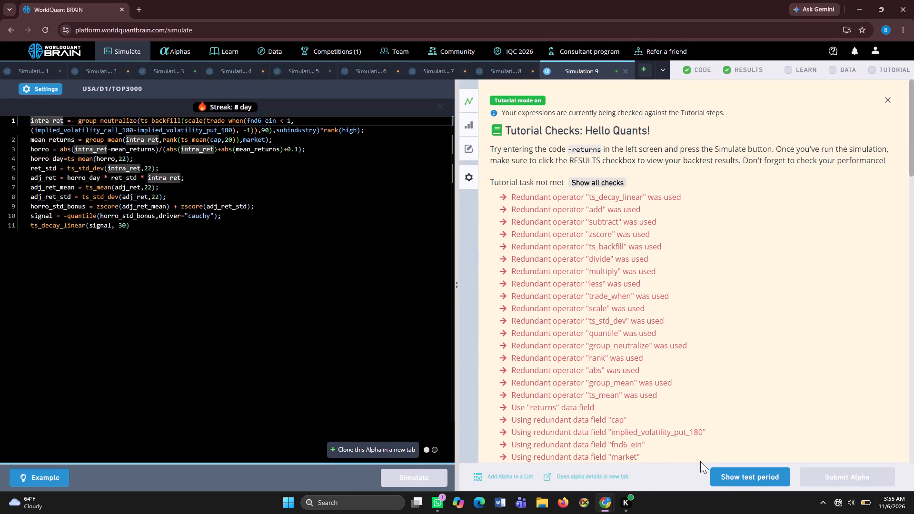
Show the Simulation 9 test period and run the self-correlation check on its alpha.
click(721, 470)
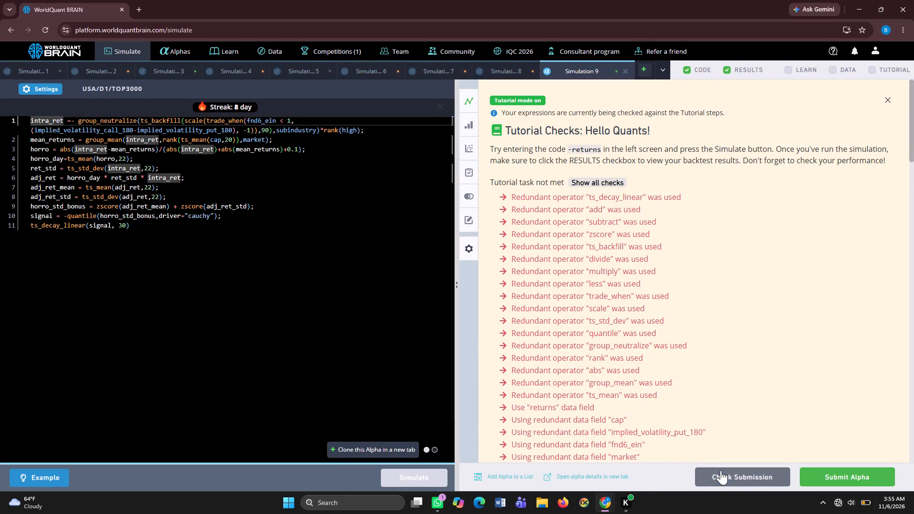
scroll(670, 381, down, 3)
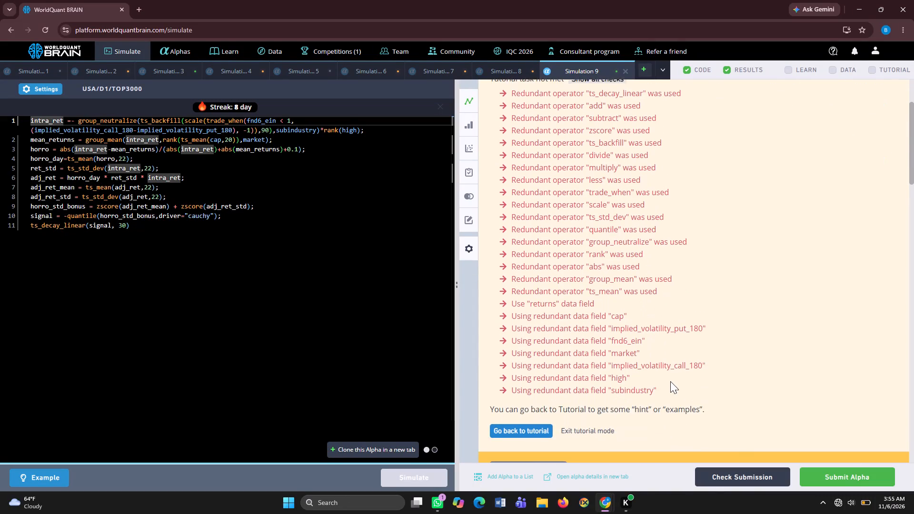
scroll(670, 381, down, 3)
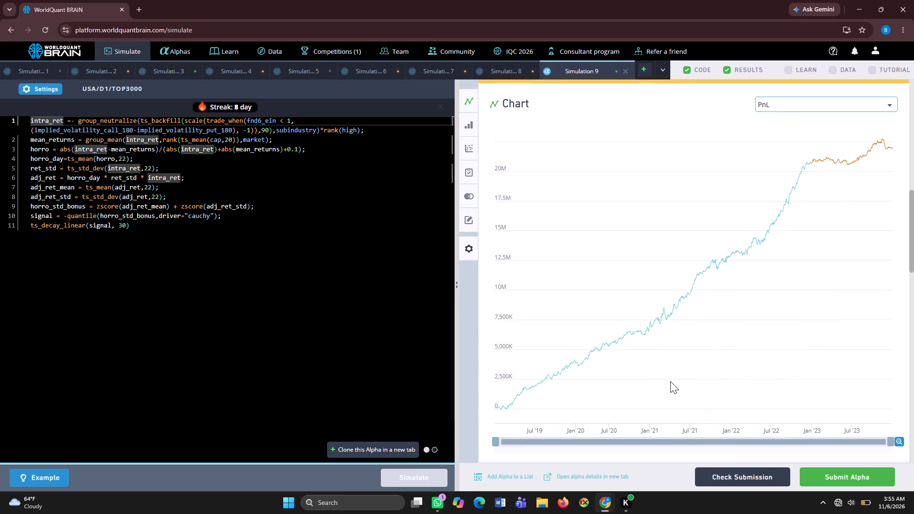
scroll(670, 381, down, 4)
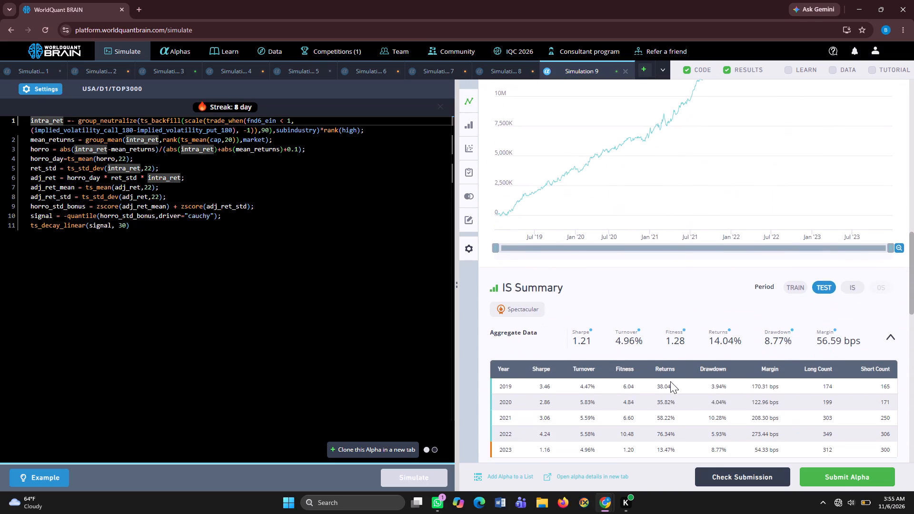
scroll(670, 381, down, 2)
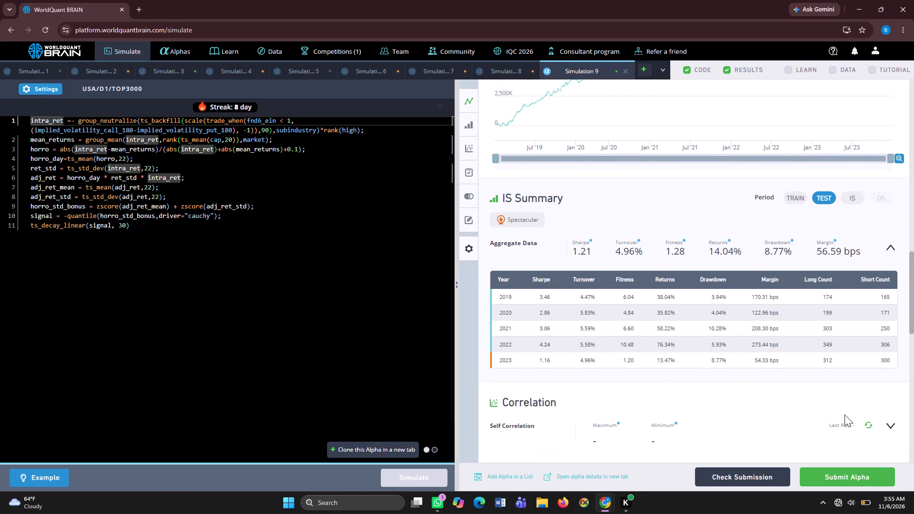
click(865, 421)
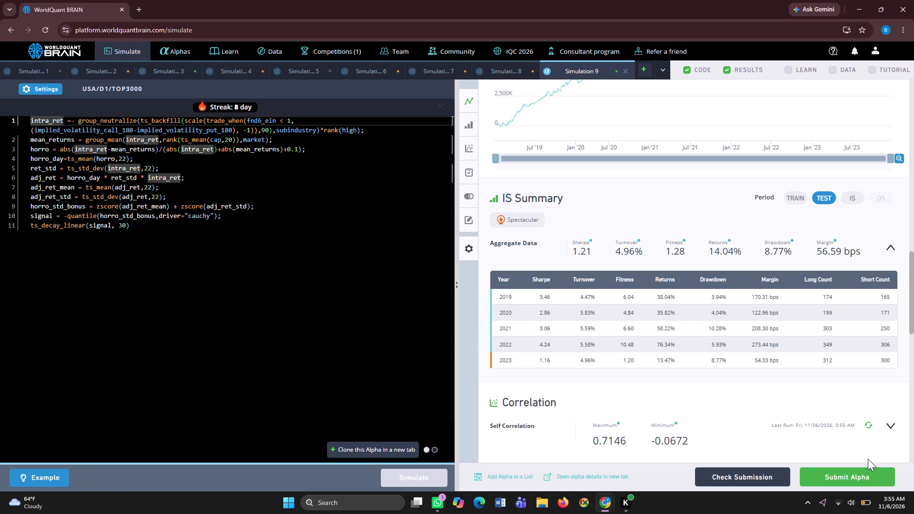
Submit the Simulation 9 alpha.
click(867, 473)
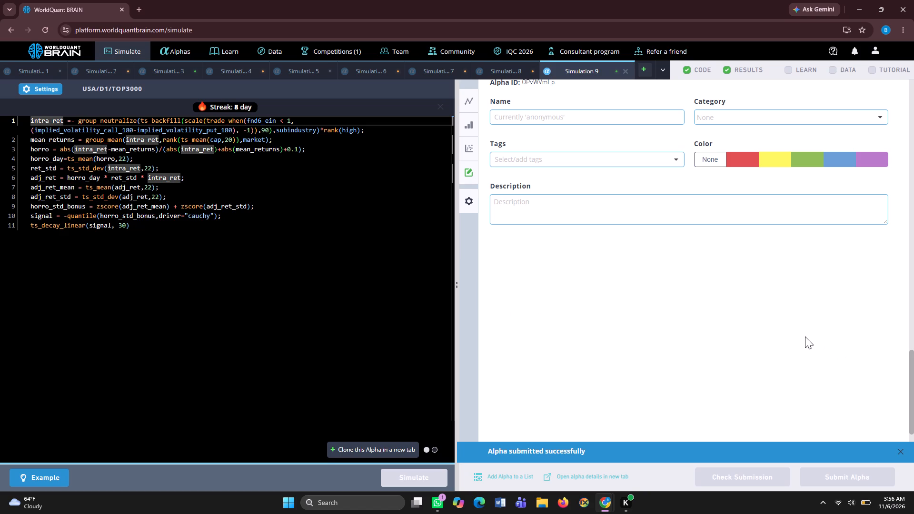
Review the submitted alpha's PnL chart and IS Summary, and rerun its self-correlation check.
scroll(805, 336, up, 7)
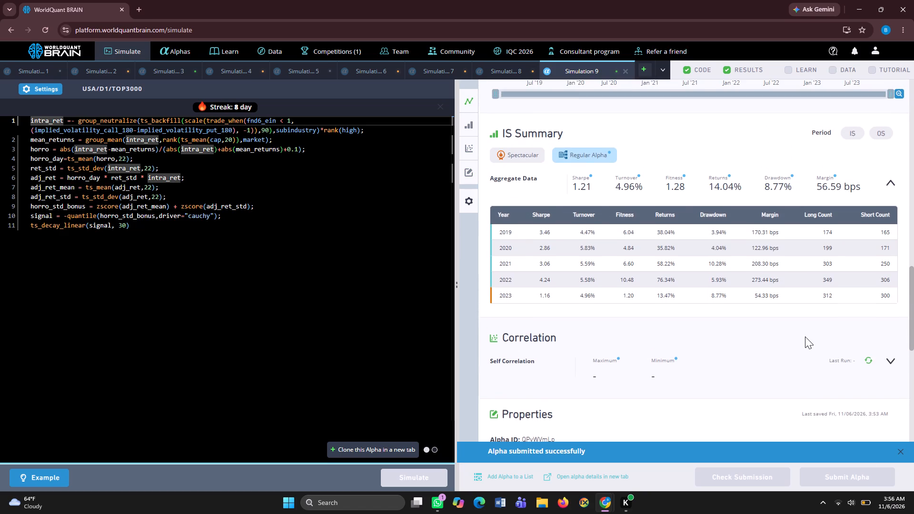
scroll(805, 336, up, 1)
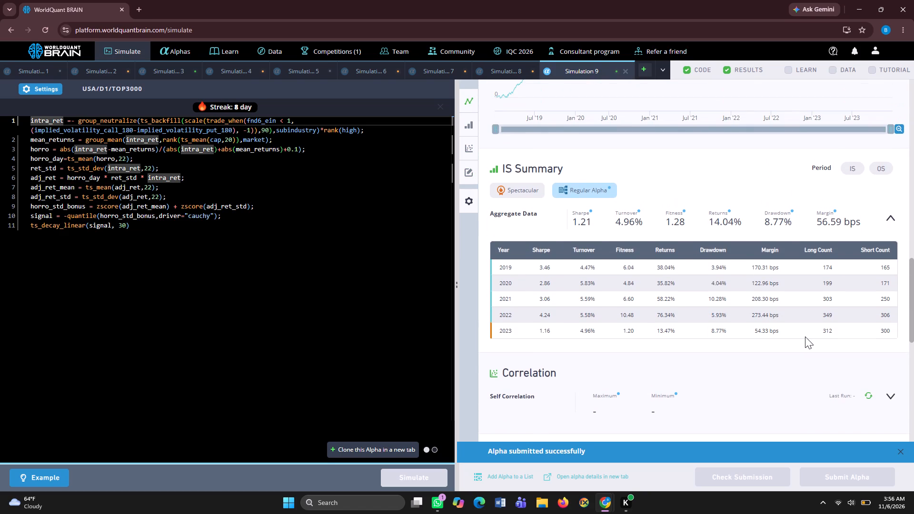
scroll(805, 336, up, 4)
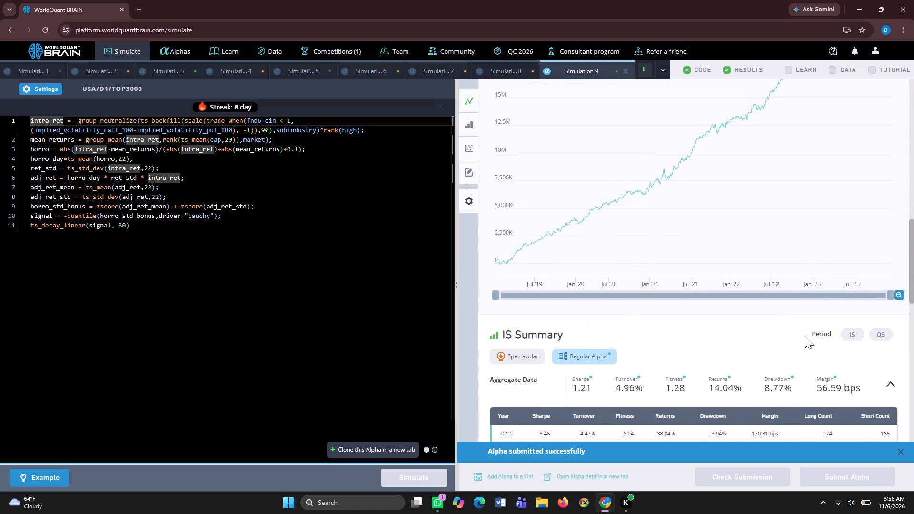
scroll(805, 336, up, 2)
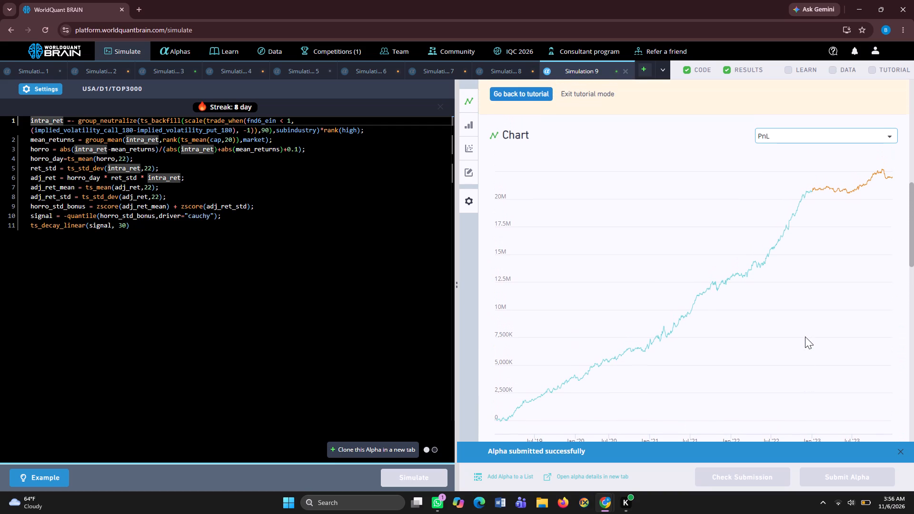
scroll(805, 336, down, 1)
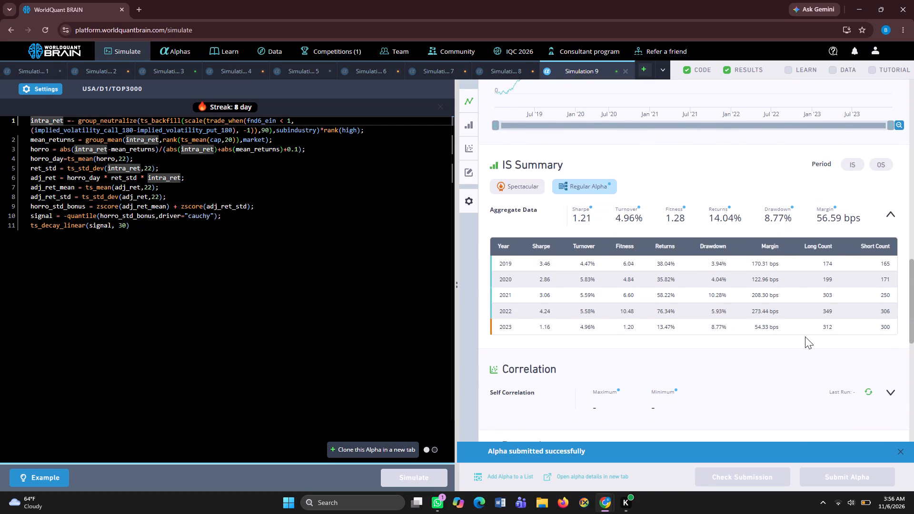
click(867, 388)
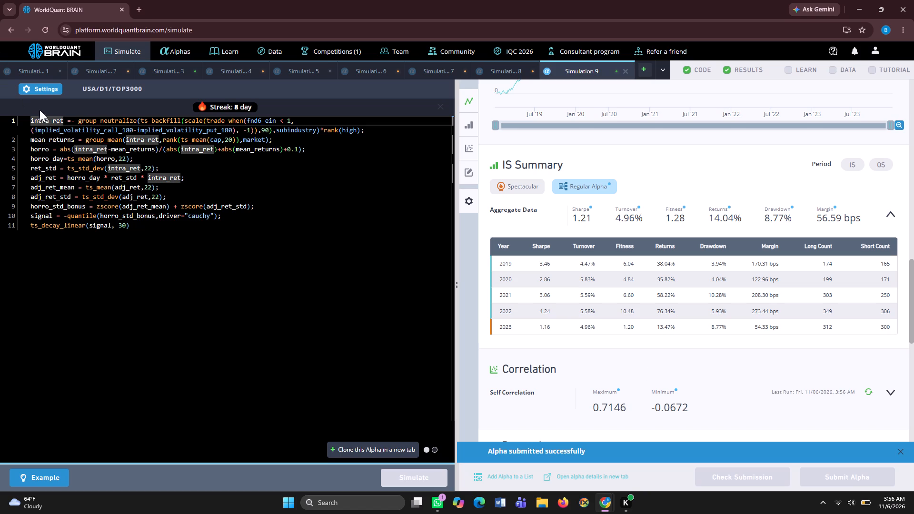
Set the Simulation 9 decay to 1 and the test period to 0 years, and apply the settings.
click(47, 87)
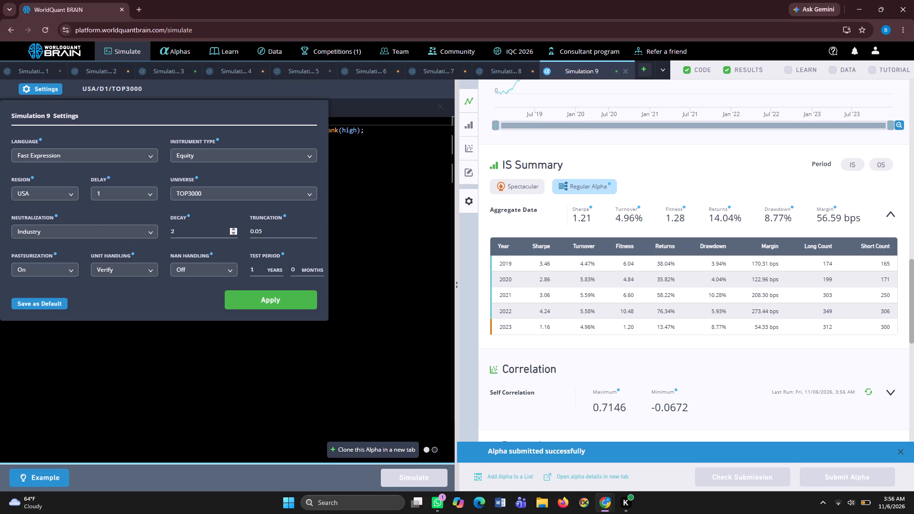
click(178, 229)
key(BackSpace)
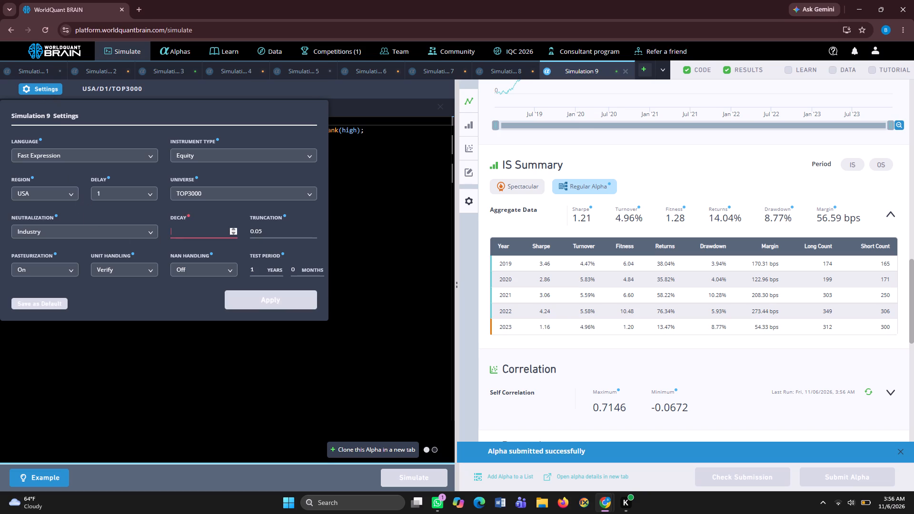
key(1)
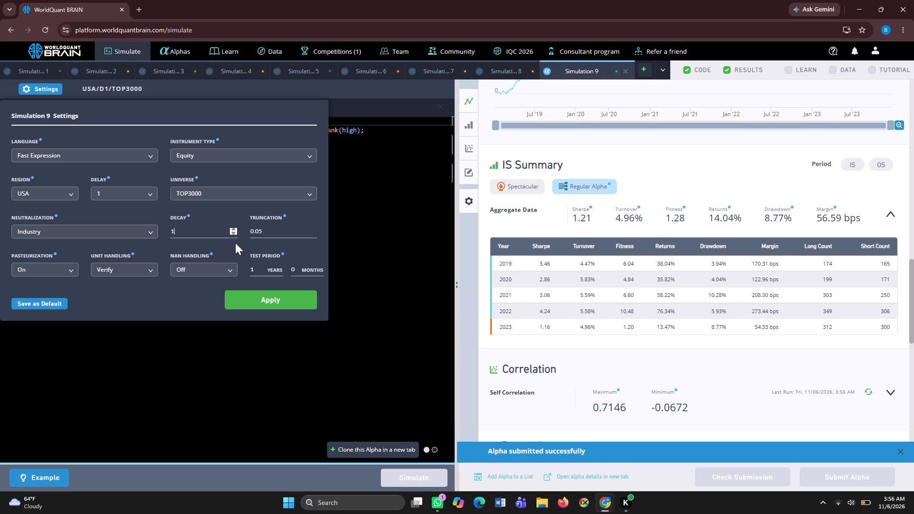
click(258, 270)
key(BackSpace)
key(0)
click(268, 299)
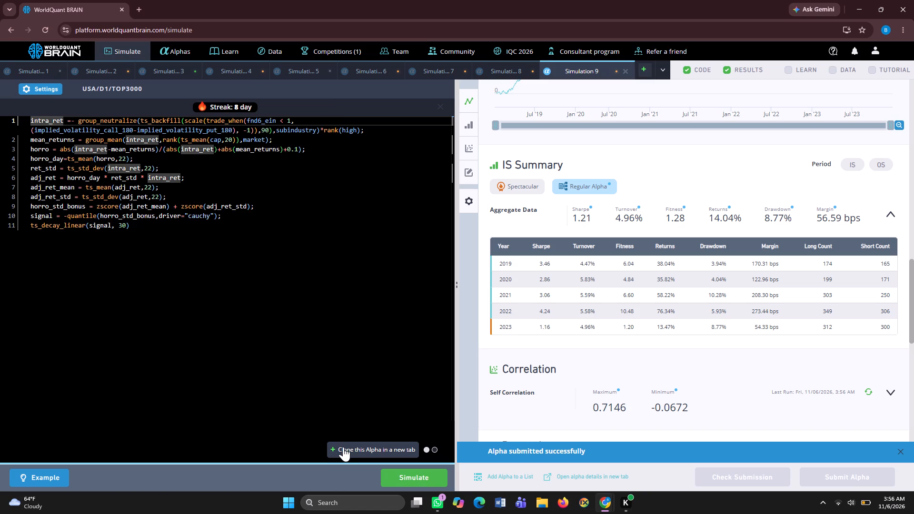
Clone the alpha with its decay 1 settings into a new simulation and start simulating it.
click(343, 447)
click(408, 476)
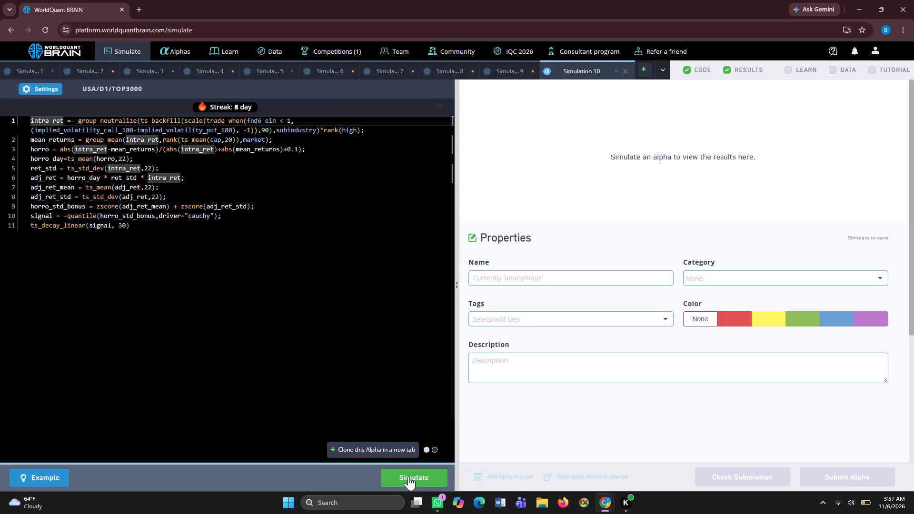
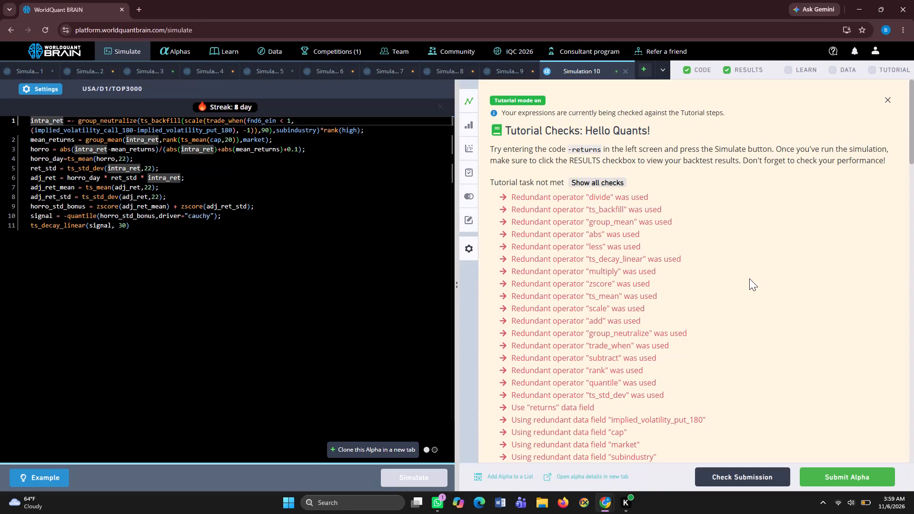
Review the Simulation 10 PnL chart and IS Summary, and run the alpha's self-correlation check.
scroll(749, 278, down, 7)
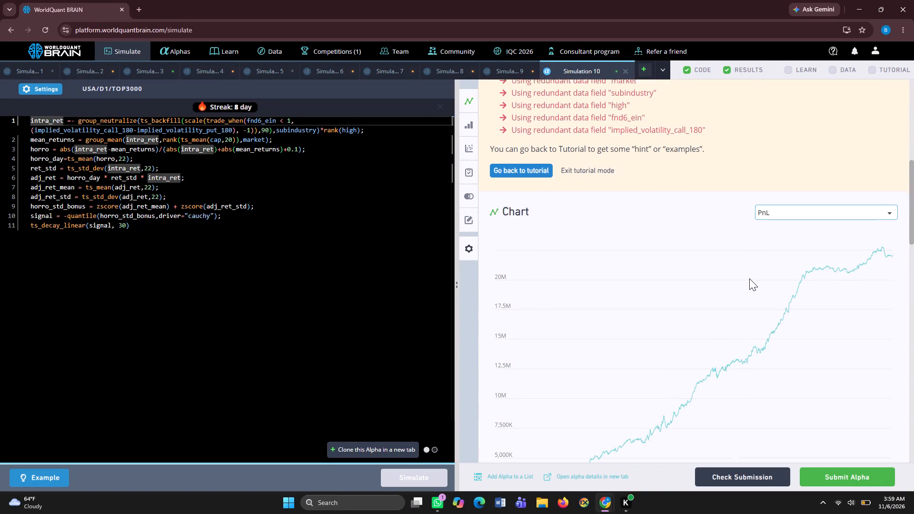
scroll(749, 278, down, 5)
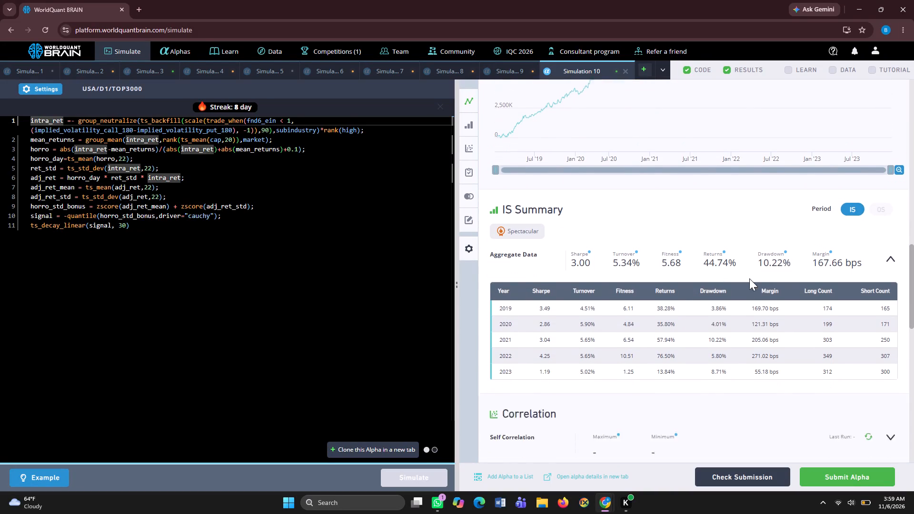
scroll(749, 278, down, 1)
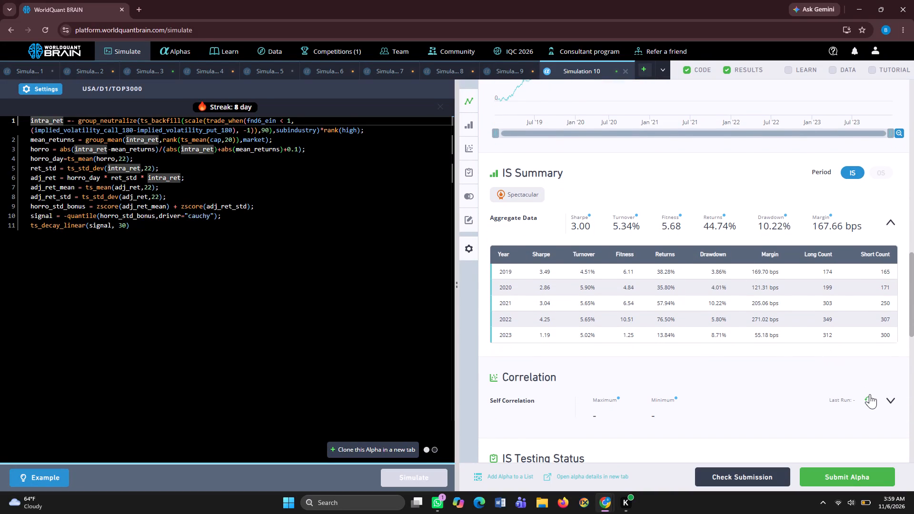
click(870, 394)
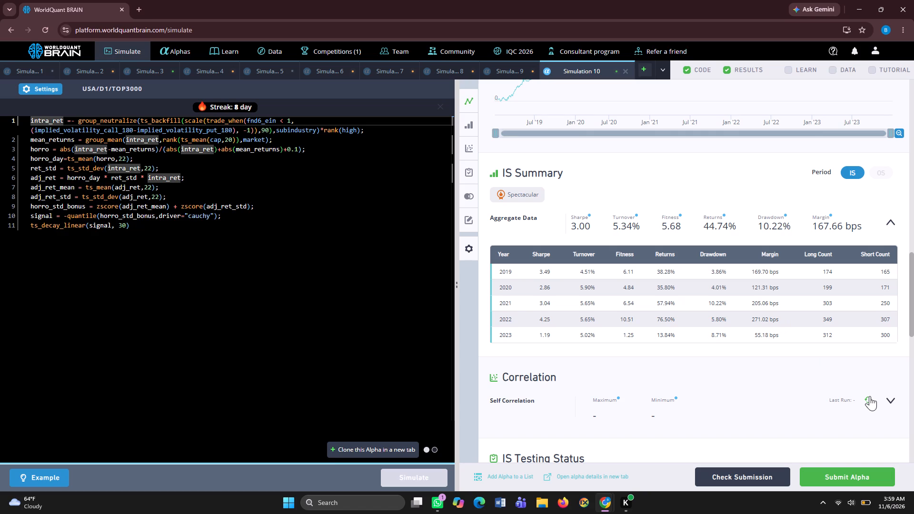
click(870, 397)
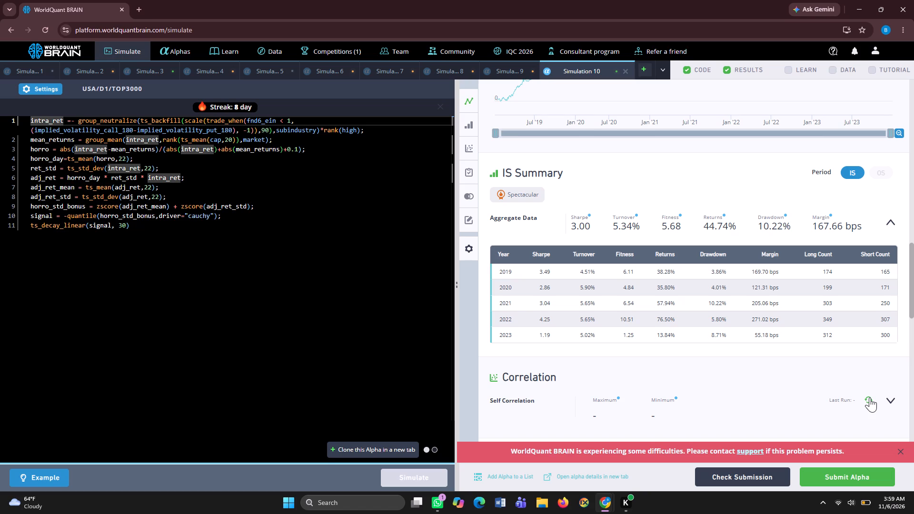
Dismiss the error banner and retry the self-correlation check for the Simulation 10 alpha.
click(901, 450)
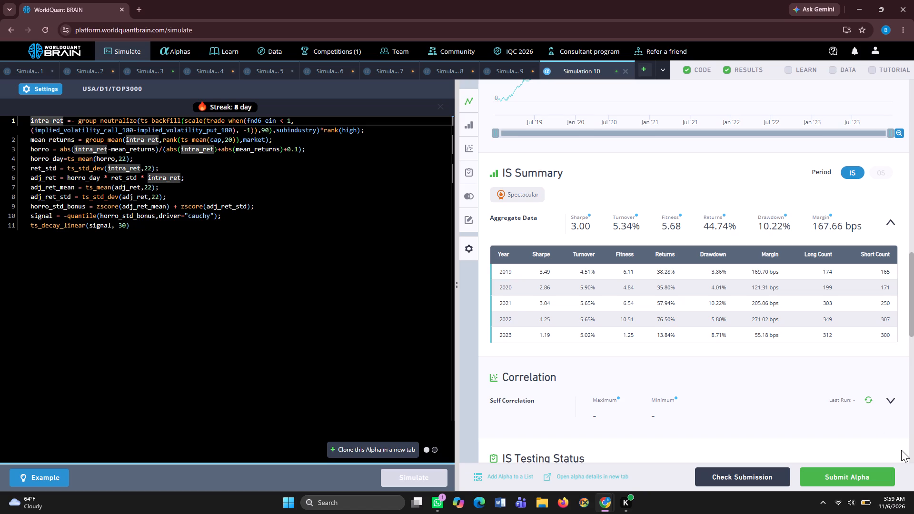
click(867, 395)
Disconnect the computer from the CARBRA Wi-Fi network and reconnect to it, returning to the simulation page.
click(834, 504)
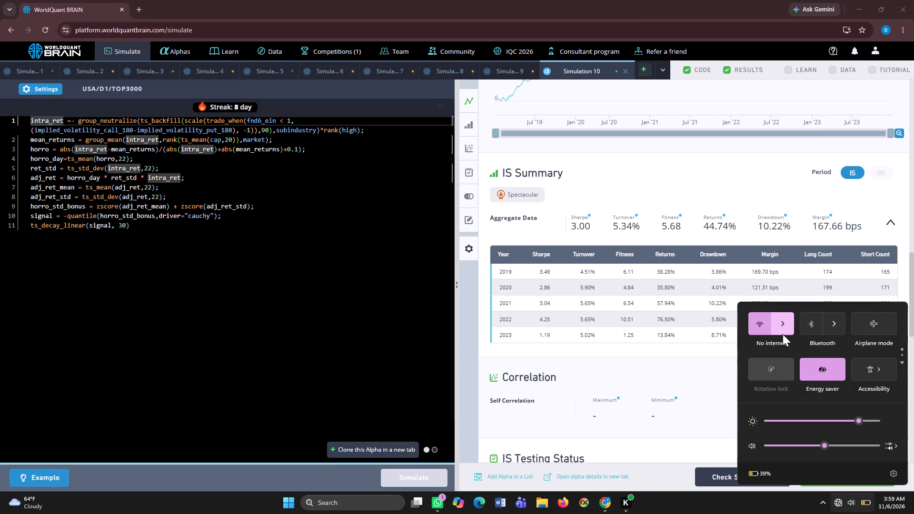
click(782, 333)
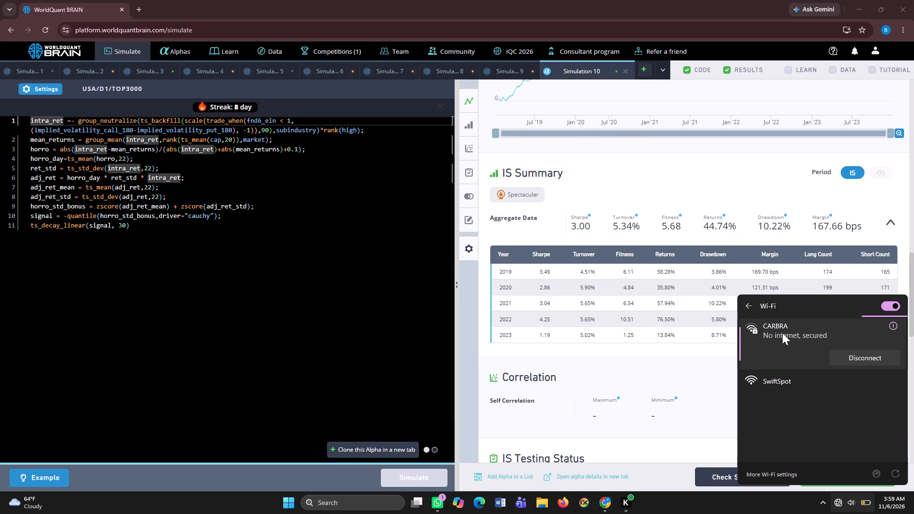
click(842, 356)
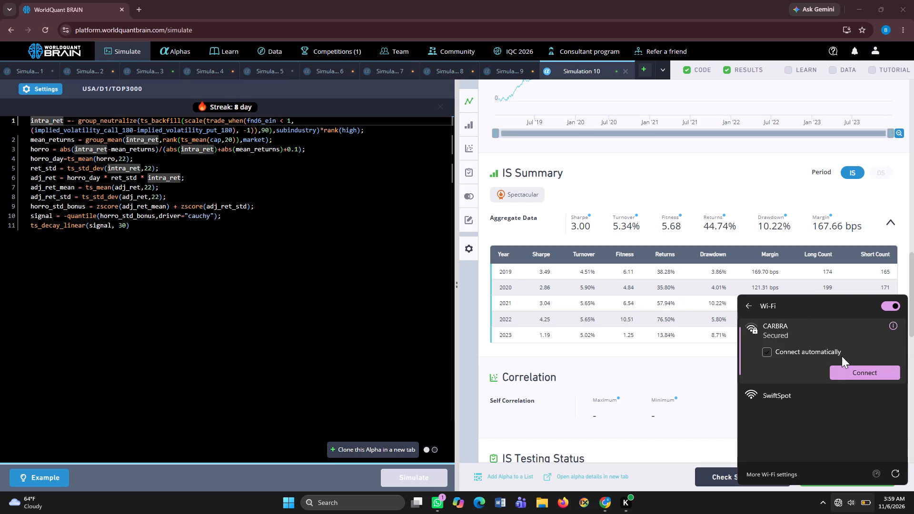
click(842, 369)
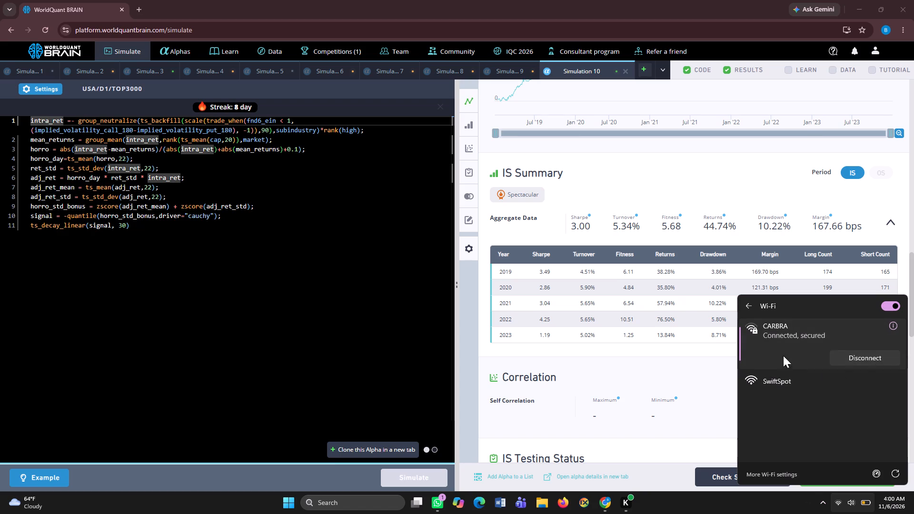
click(689, 368)
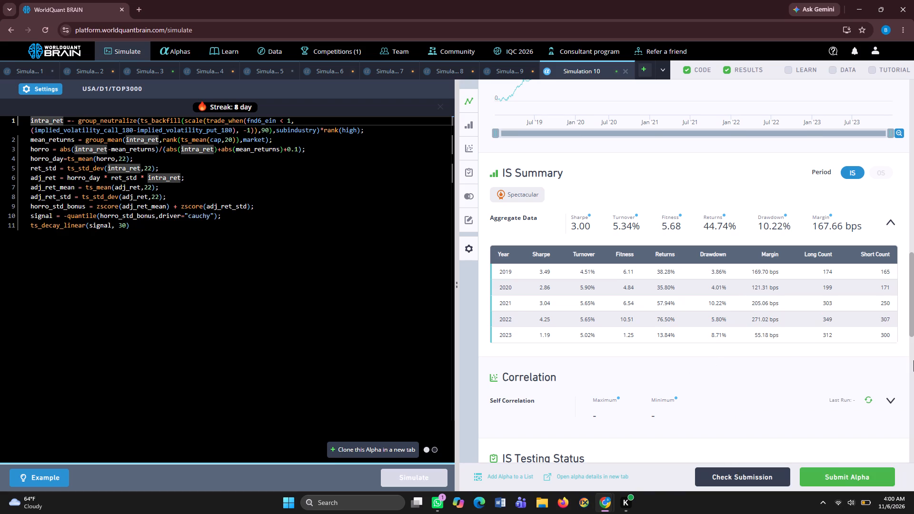
Run the self-correlation check for the Simulation 10 alpha again.
click(869, 401)
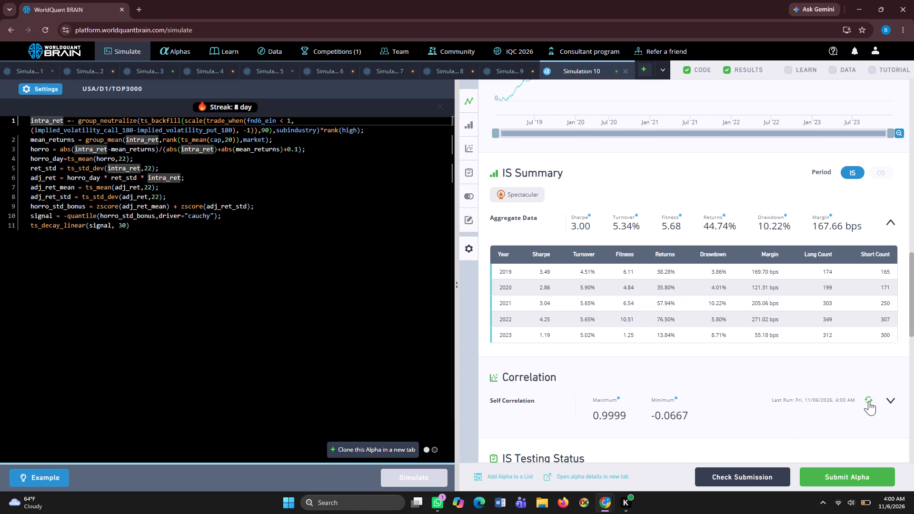
Try to submit the Simulation 10 alpha.
click(856, 476)
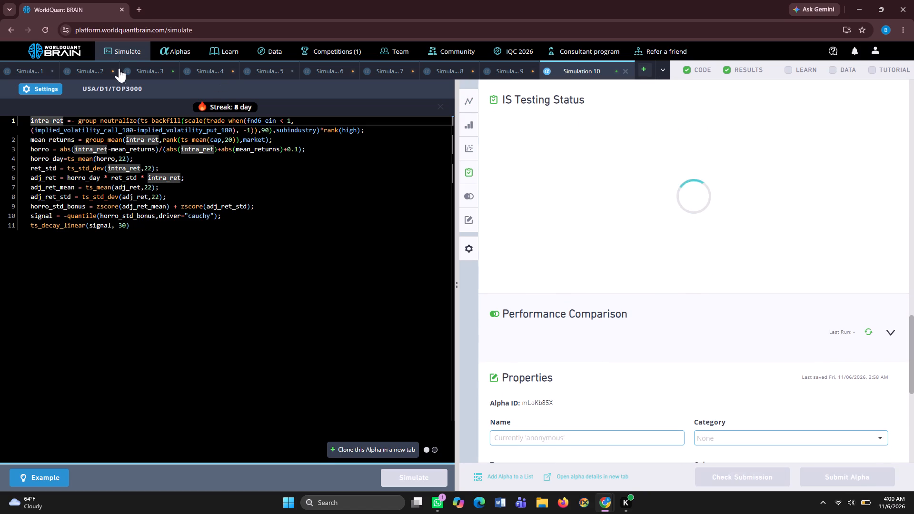
Set the Simulation 10 truncation to 0.0005 and the test period to 1 year, and apply the settings.
click(55, 86)
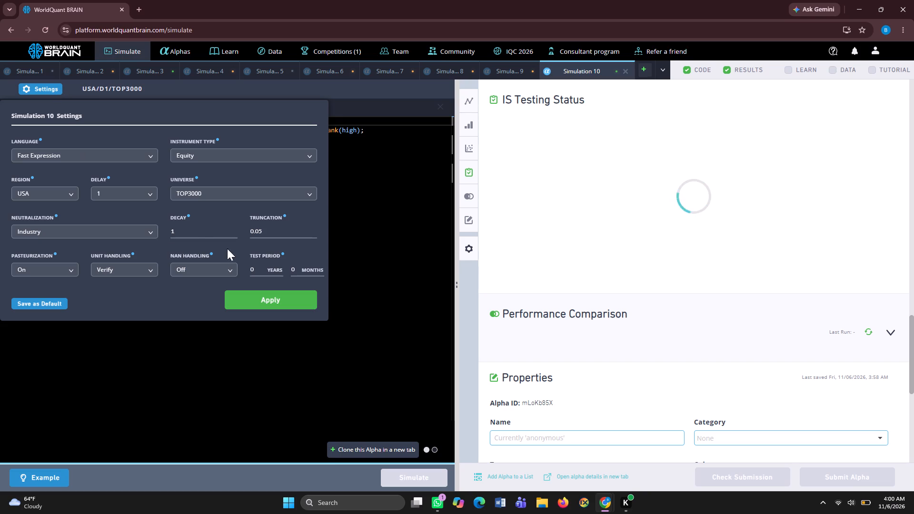
click(258, 231)
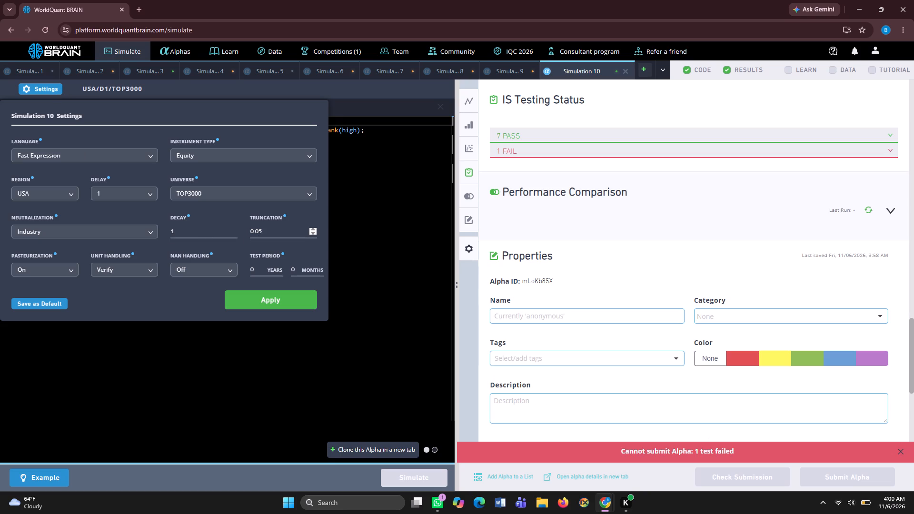
text(00)
click(253, 270)
key(BackSpace)
key(1)
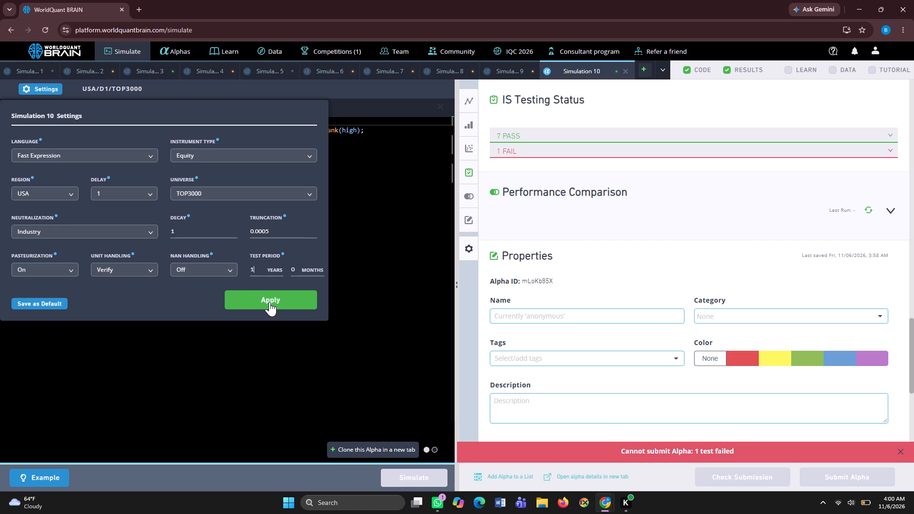
click(269, 302)
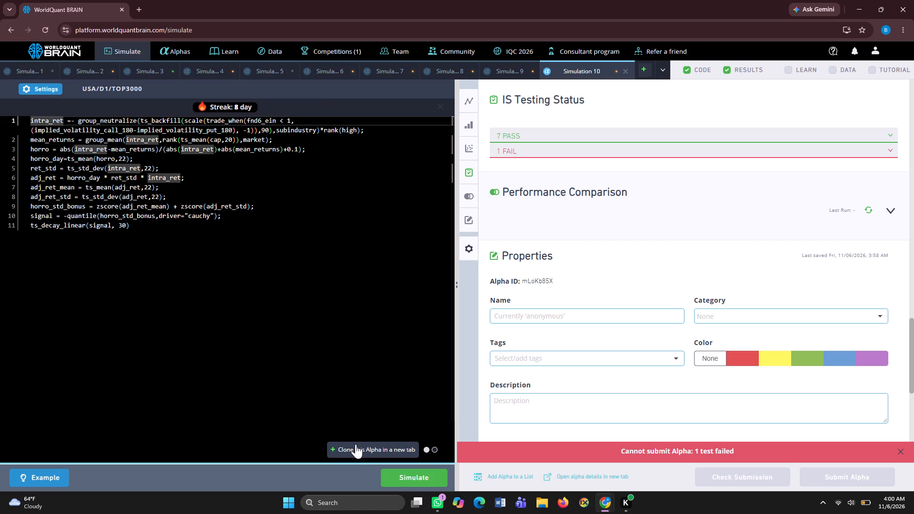
Clone the alpha with its 0.0005 truncation and 1-year test period into a new simulation and start simulating it.
click(356, 444)
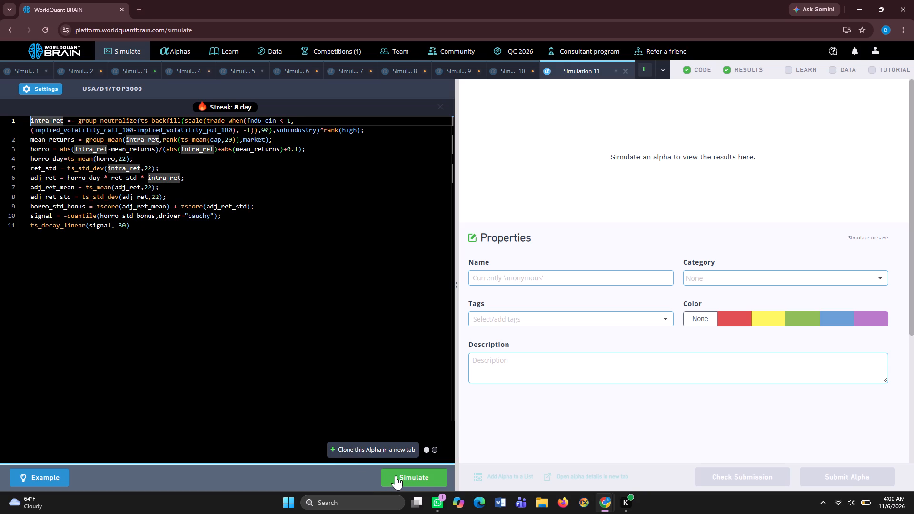
click(396, 475)
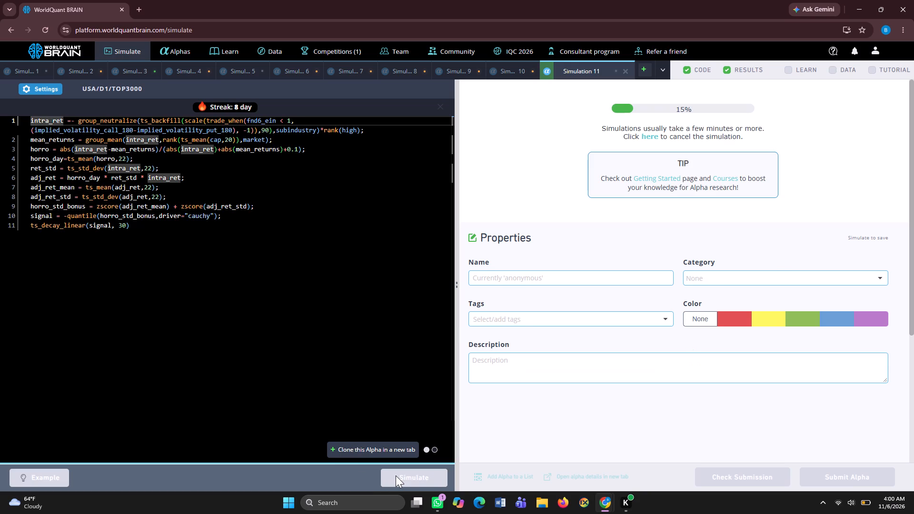
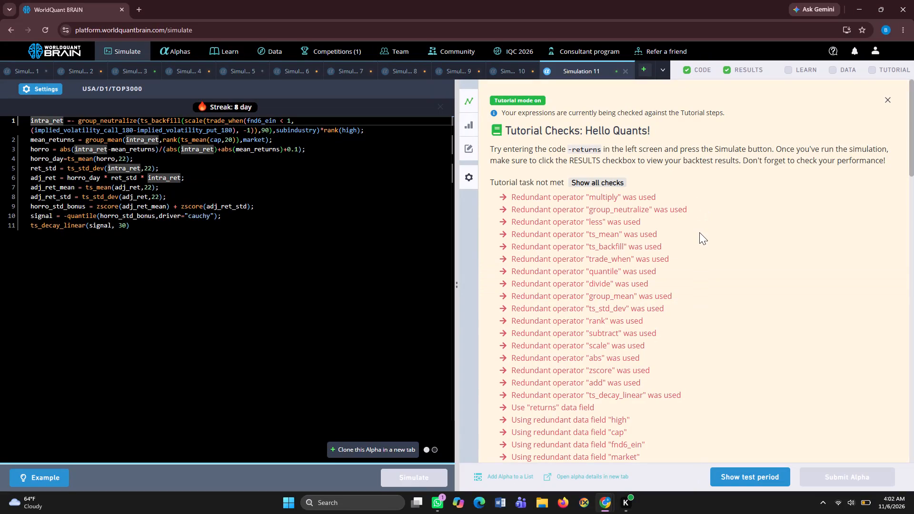
Reveal the Simulation 11 test period, review its IS Summary, and run the alpha's self-correlation check.
click(733, 472)
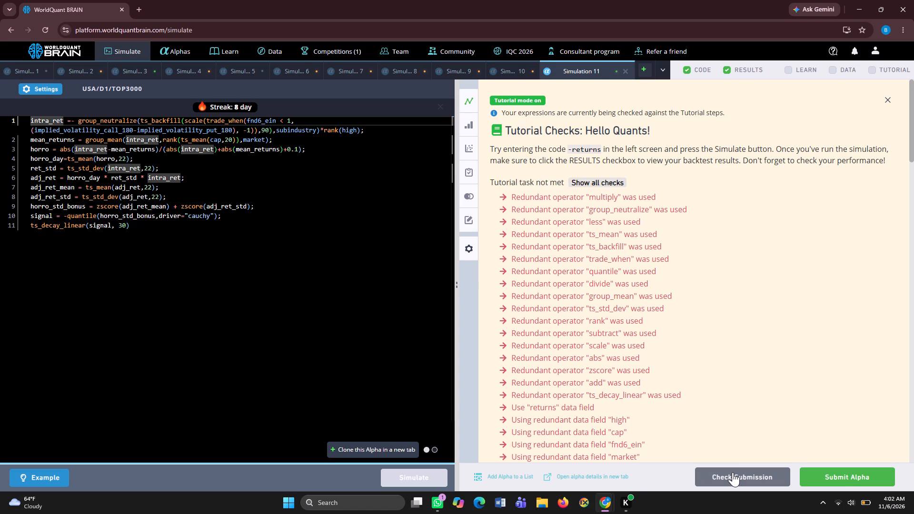
scroll(738, 415, down, 2)
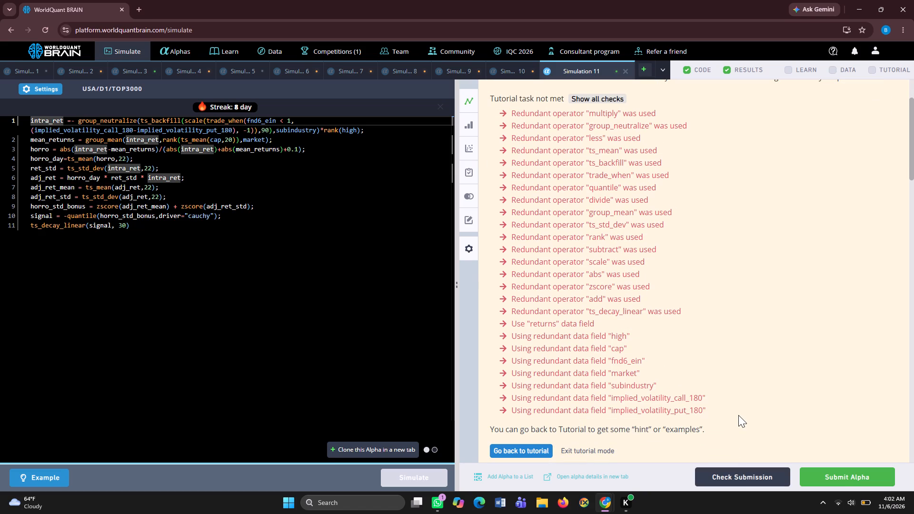
scroll(738, 415, down, 3)
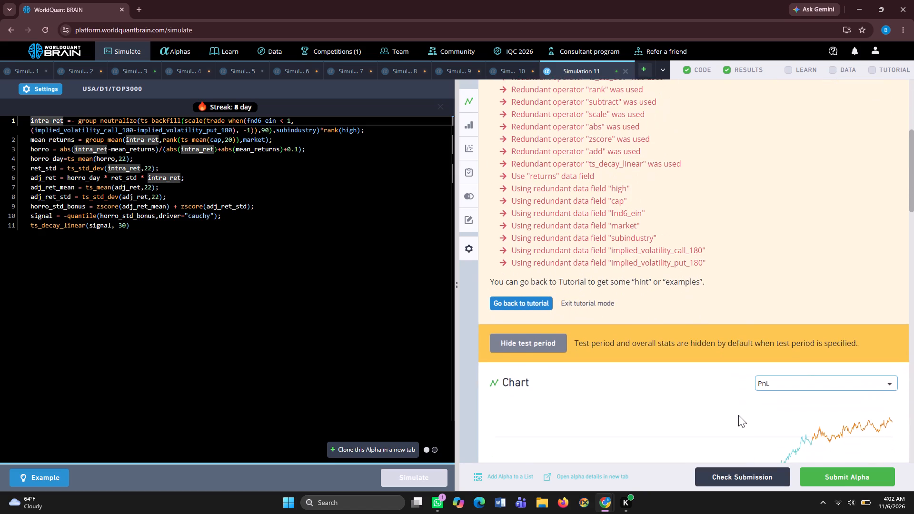
scroll(738, 415, down, 4)
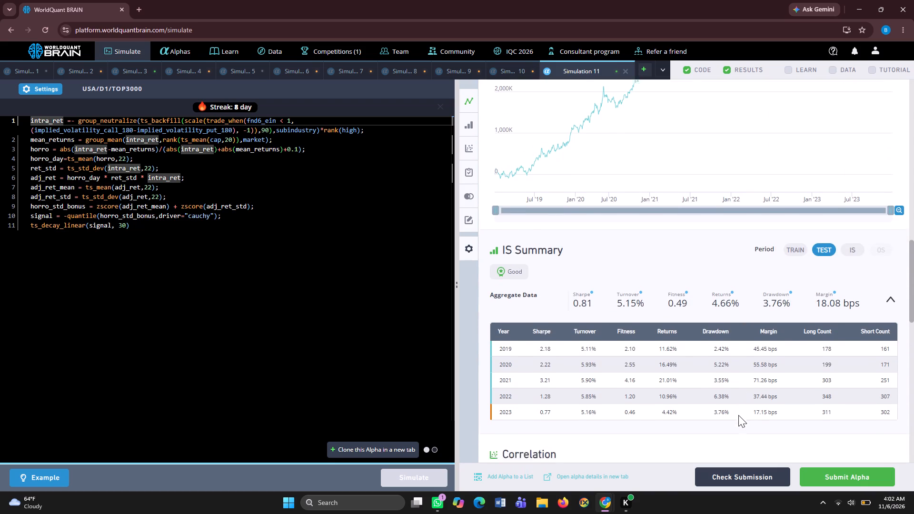
scroll(738, 415, down, 1)
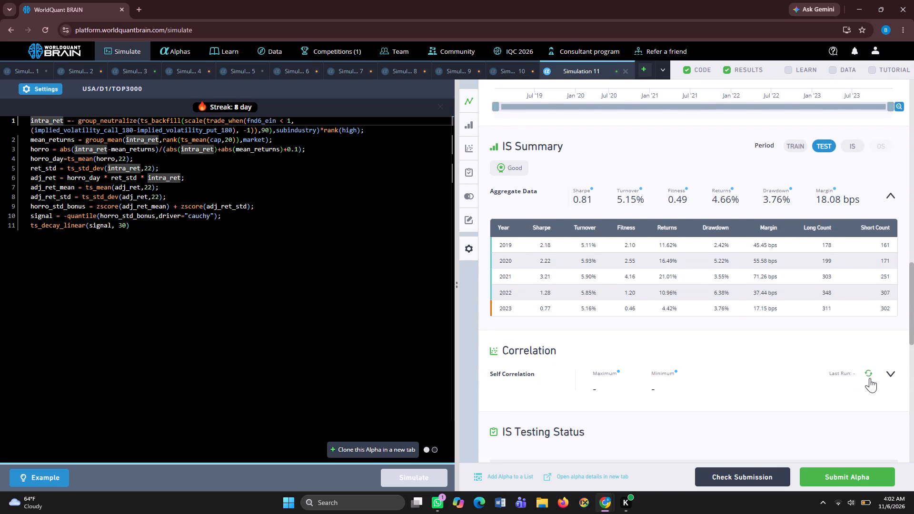
click(869, 376)
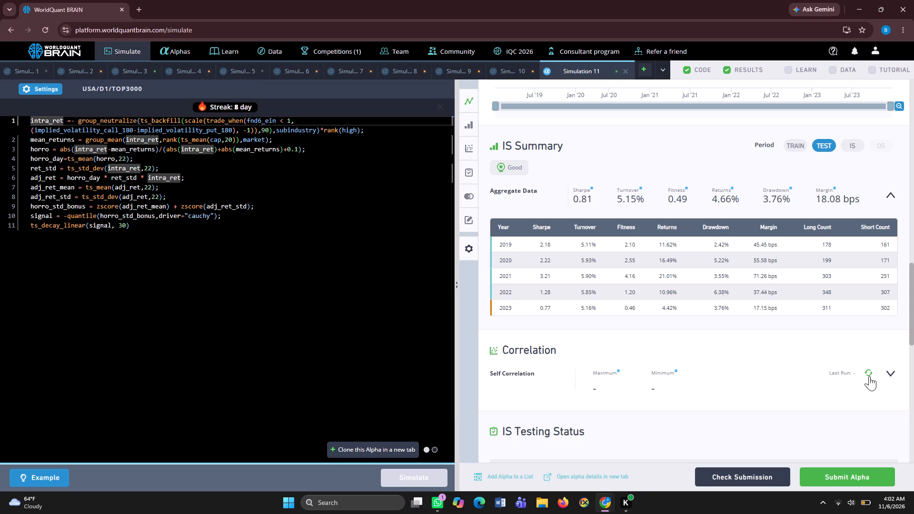
click(869, 376)
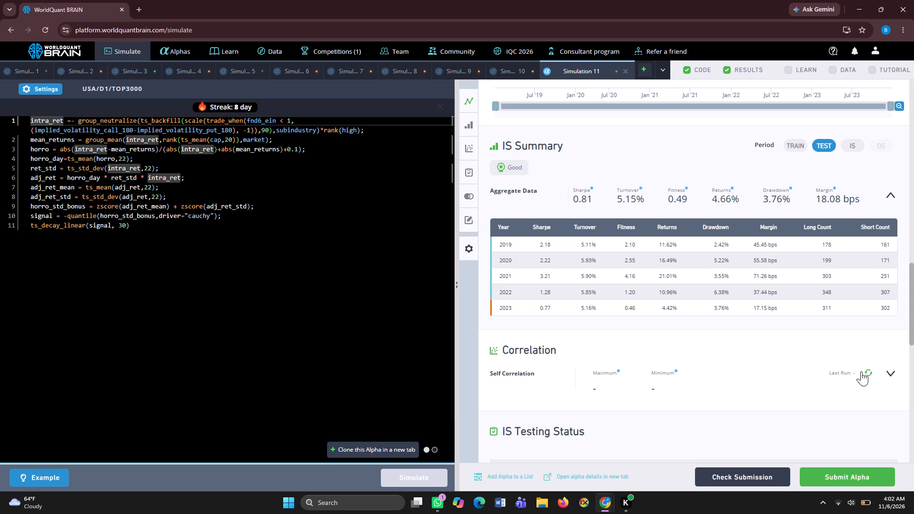
click(869, 372)
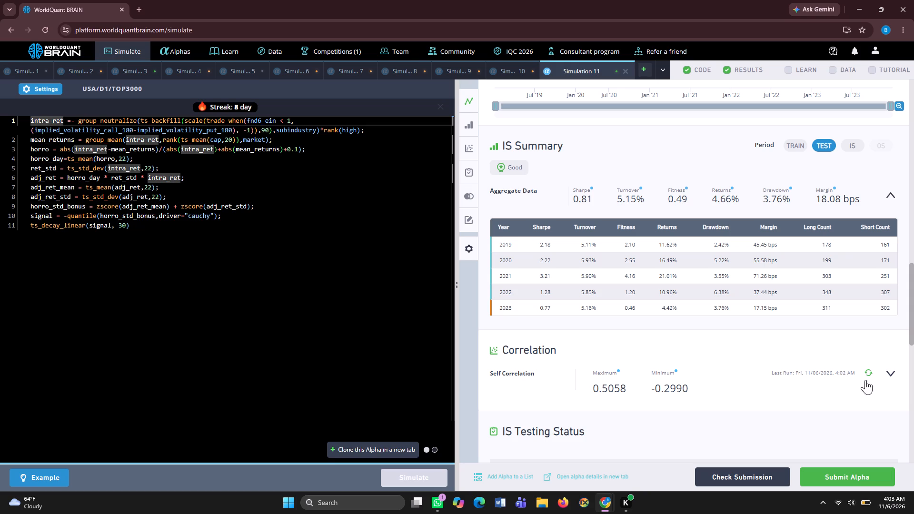
Submit the Simulation 11 alpha.
click(850, 472)
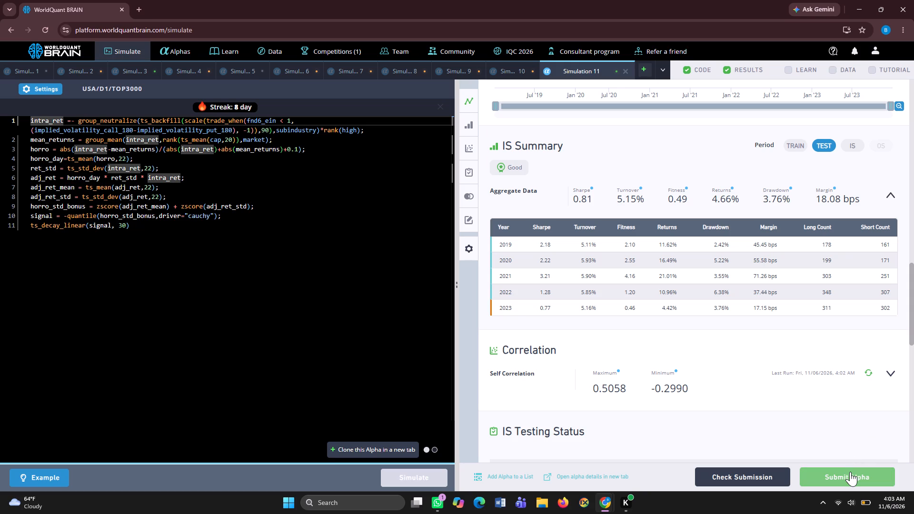
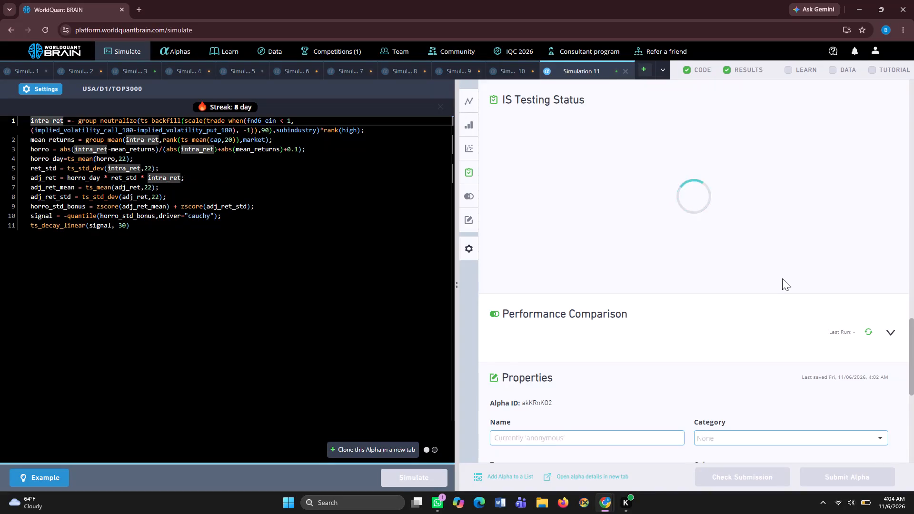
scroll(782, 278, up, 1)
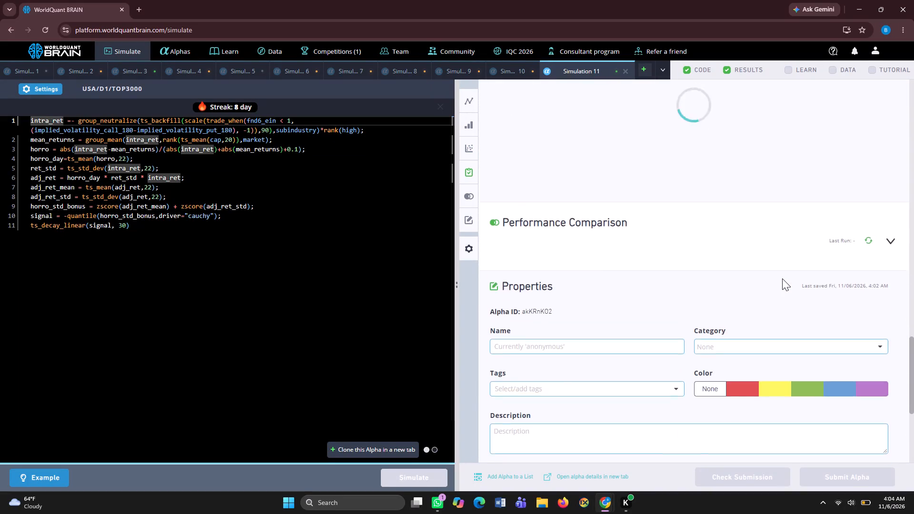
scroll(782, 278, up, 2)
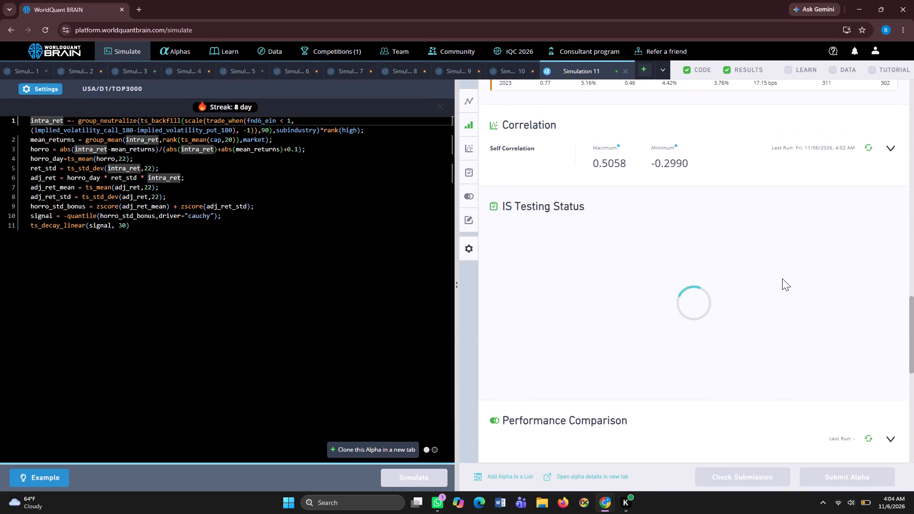
Set the years value of the Simulation 11 test period to 0 and apply the settings.
click(53, 90)
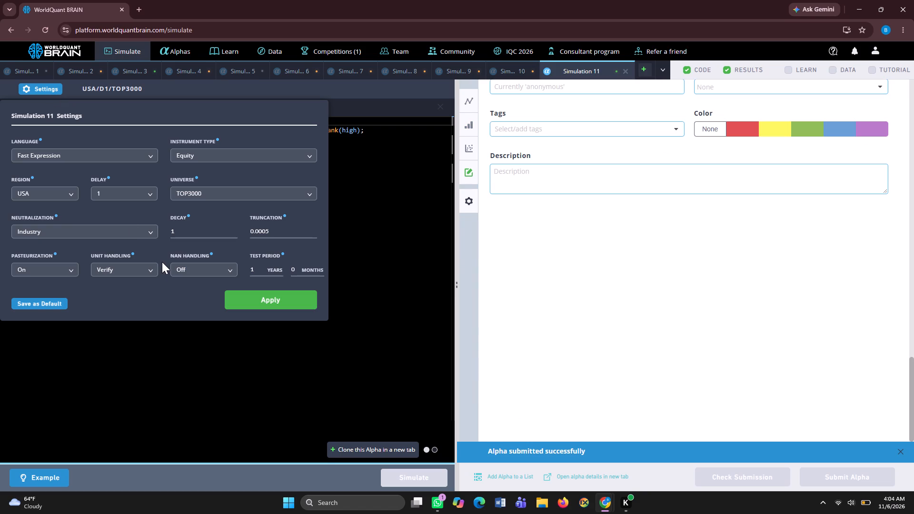
click(255, 271)
key(BackSpace)
key(0)
click(253, 300)
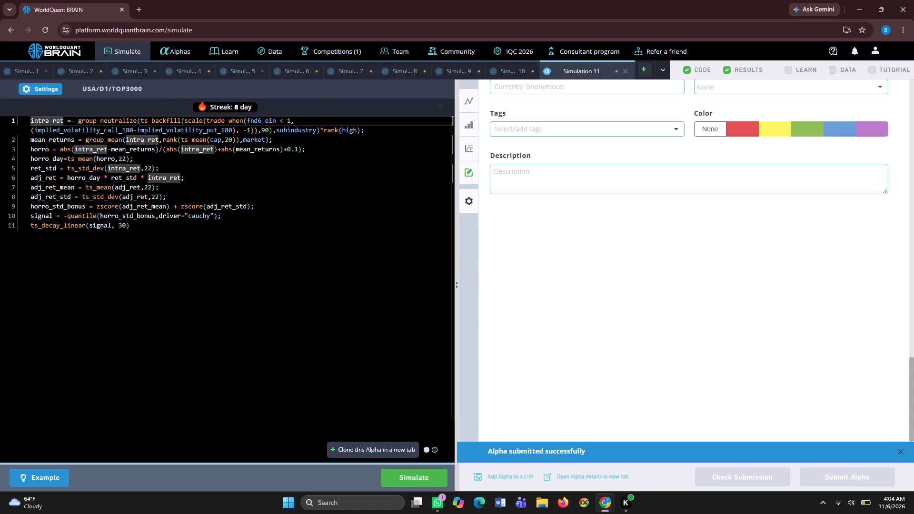
Clone the Simulation 11 alpha into a new simulation tab and simulate the clone.
click(348, 451)
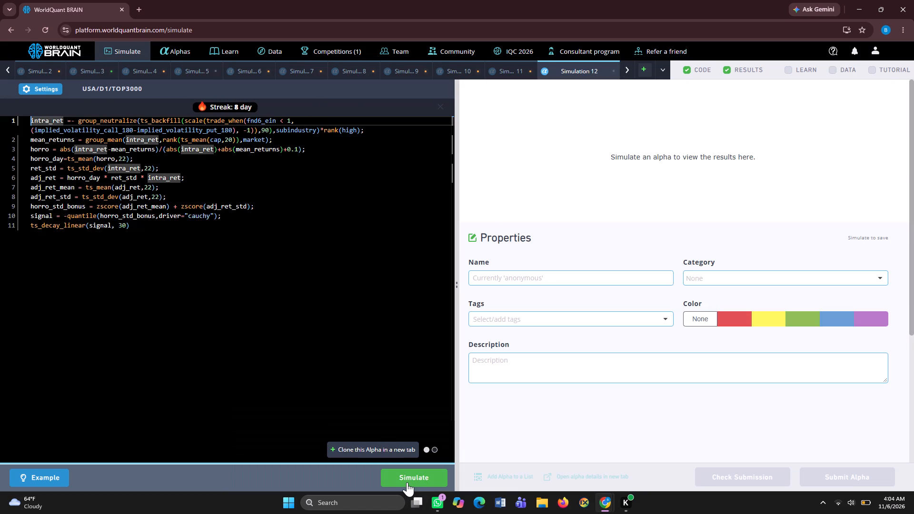
click(407, 482)
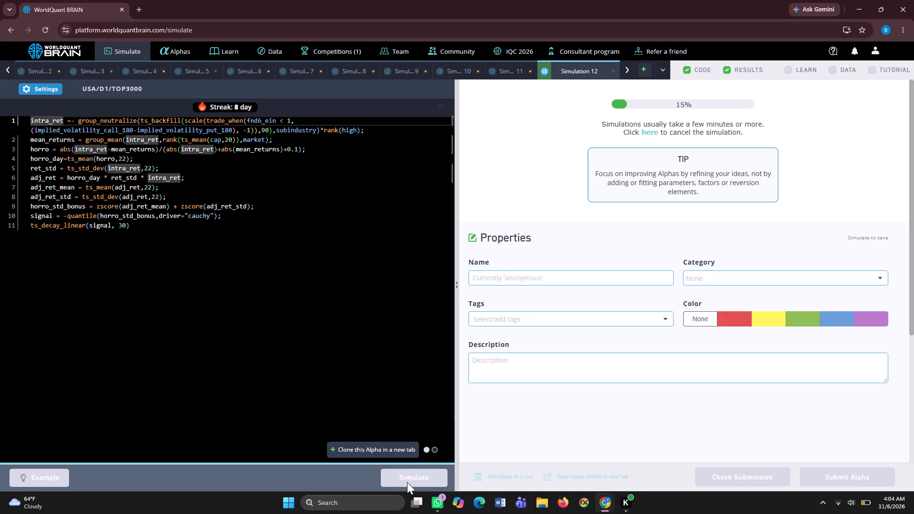
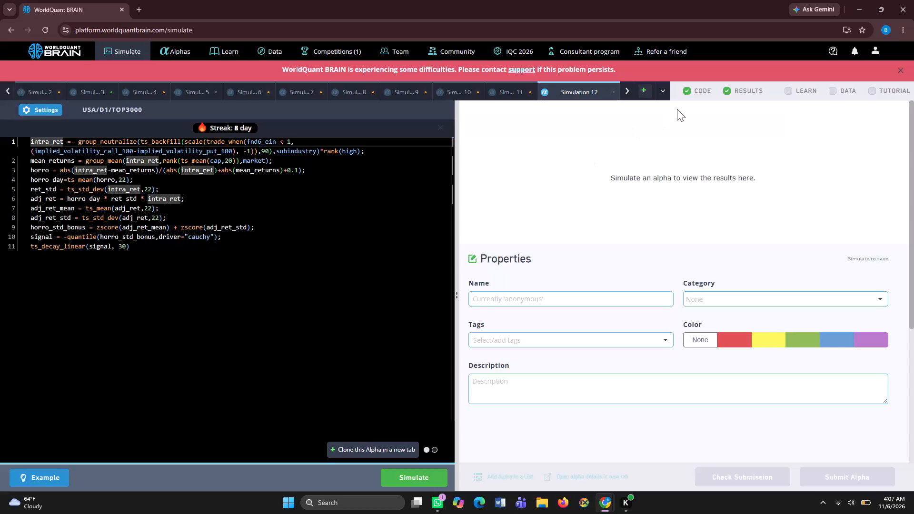
Dismiss the service difficulties banner and simulate the cloned alpha in Simulation 12 again.
click(899, 69)
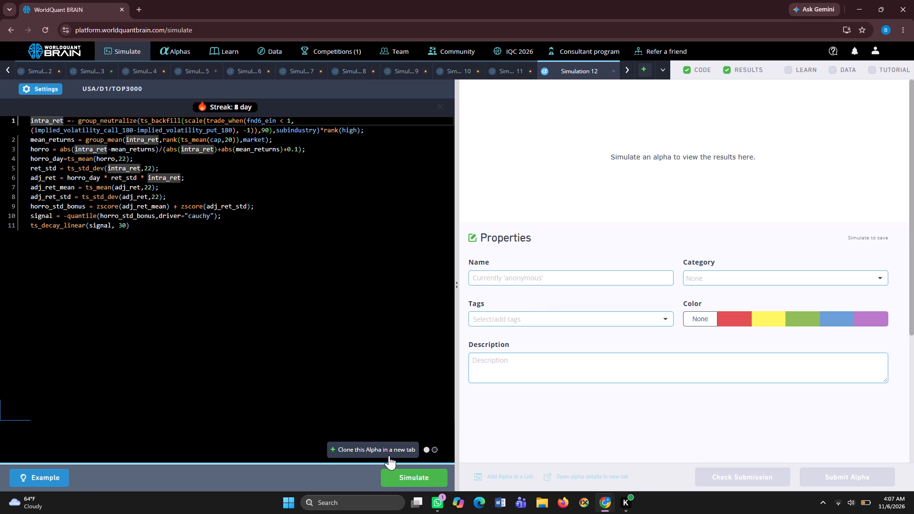
click(401, 473)
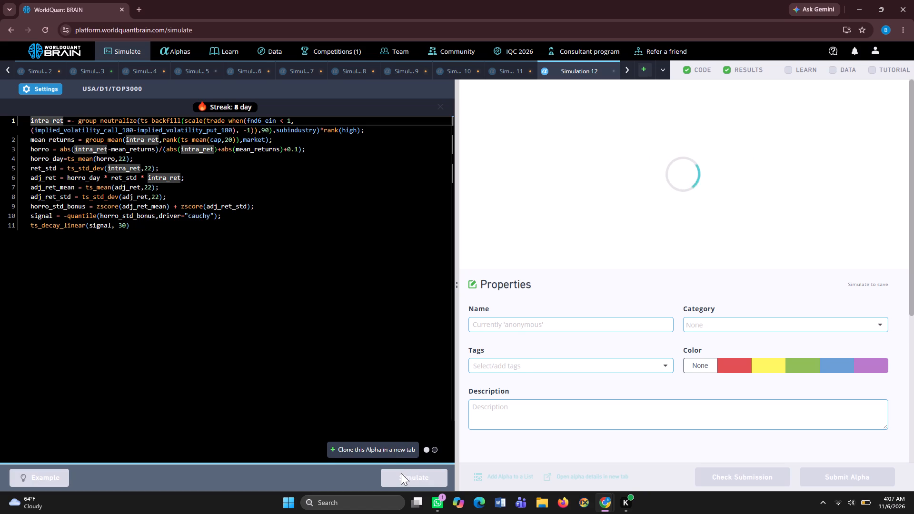
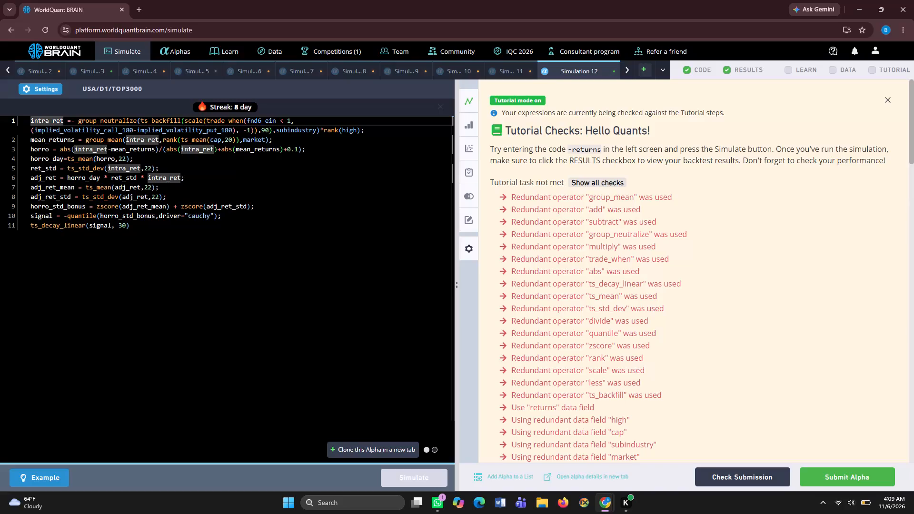
Review the PnL chart and IS summary for Simulation 12, and run its self-correlation check.
scroll(596, 295, down, 3)
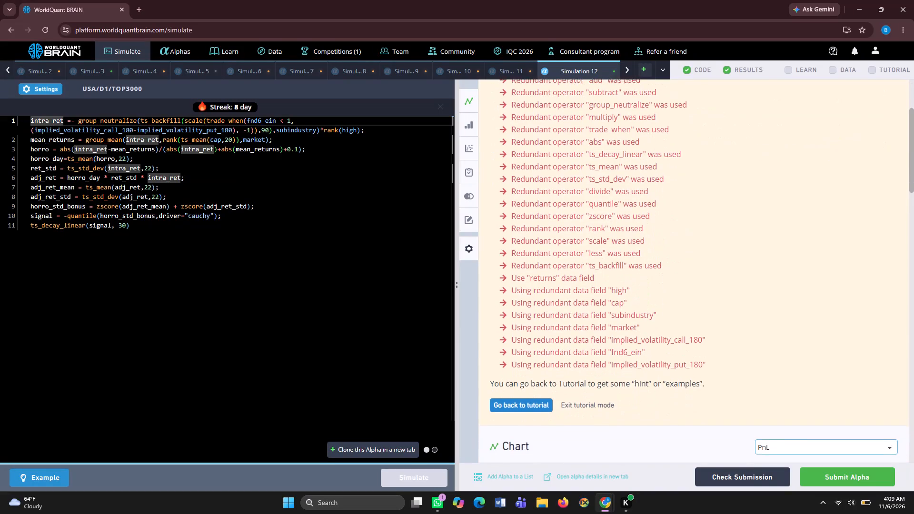
scroll(596, 295, down, 4)
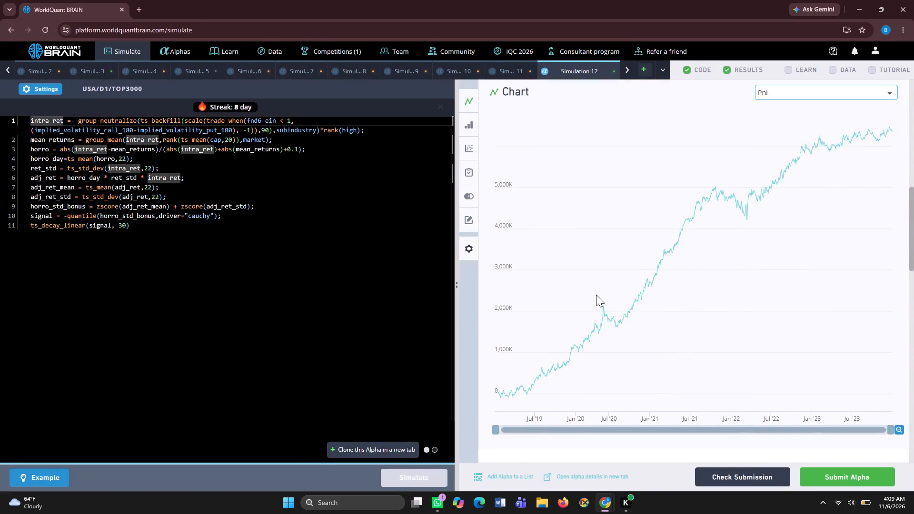
scroll(596, 295, down, 3)
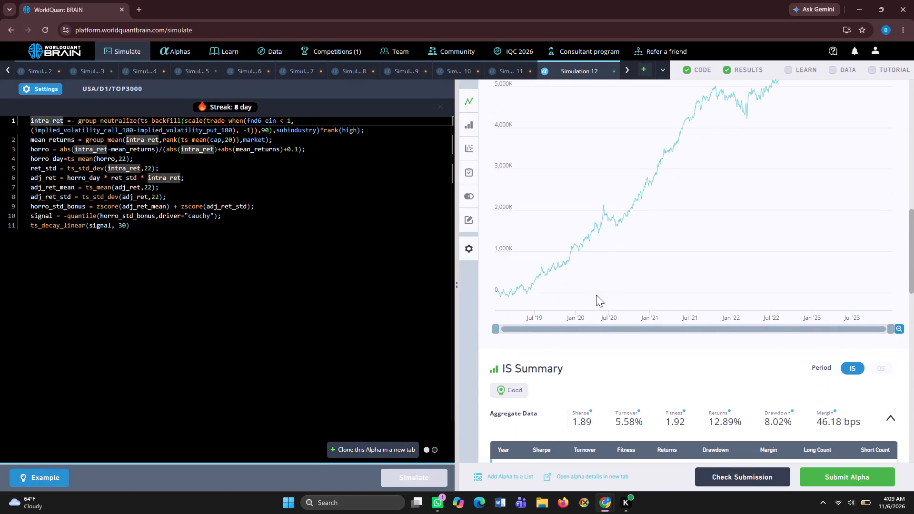
scroll(596, 295, down, 4)
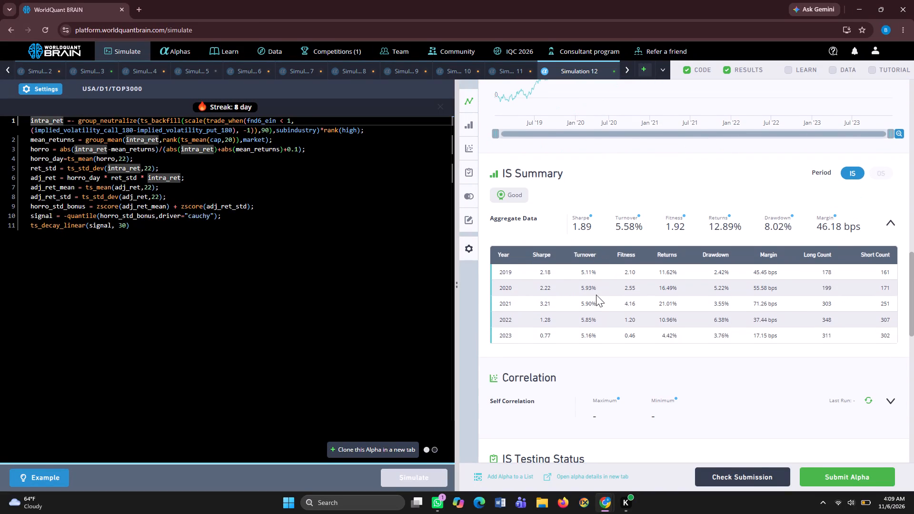
scroll(596, 295, down, 1)
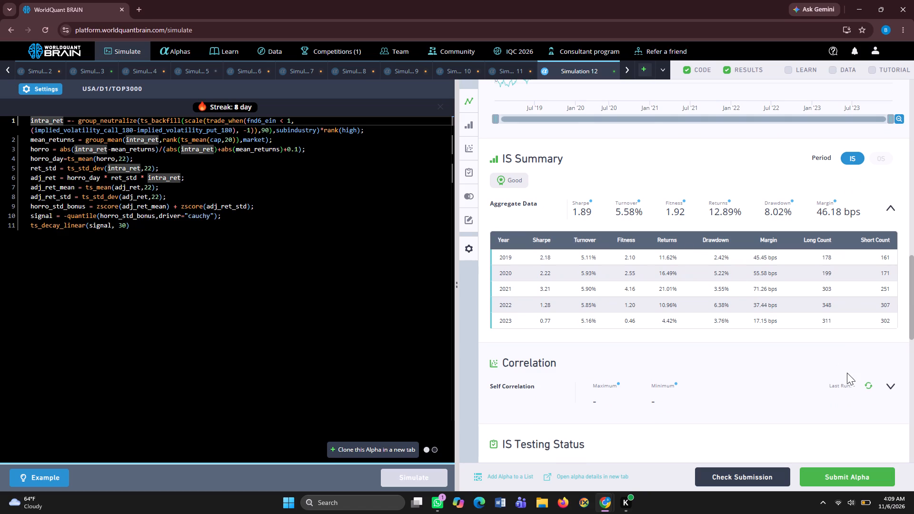
click(867, 385)
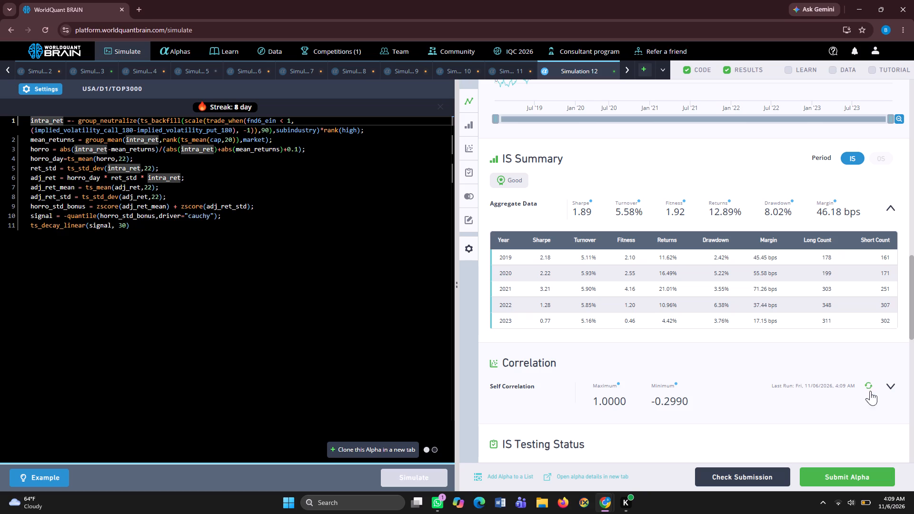
Try to submit the Simulation 12 alpha.
click(844, 473)
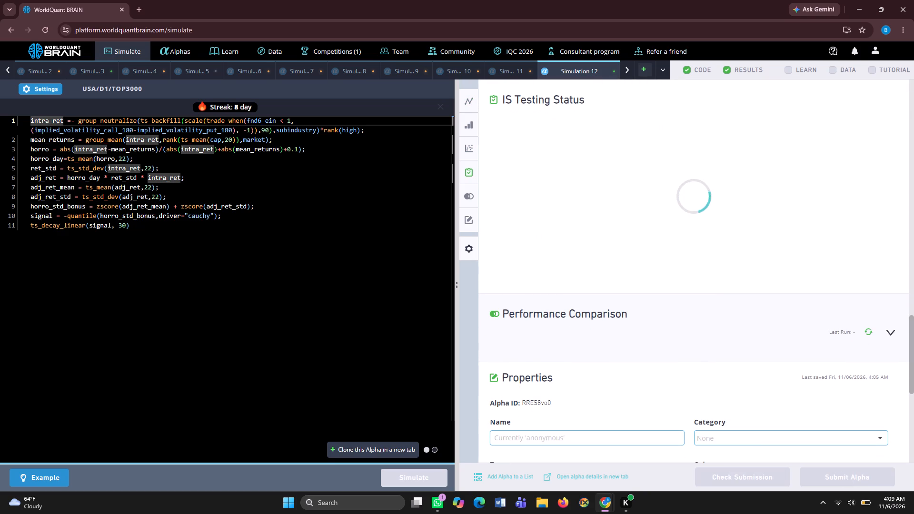
Set the truncation to 0.00005 in Simulation 12's settings and apply it.
click(52, 85)
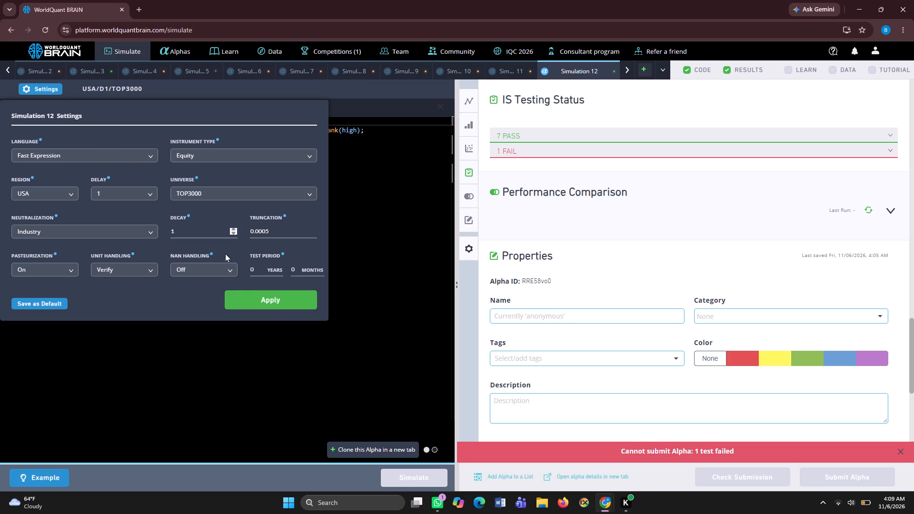
click(264, 234)
key(0)
click(256, 297)
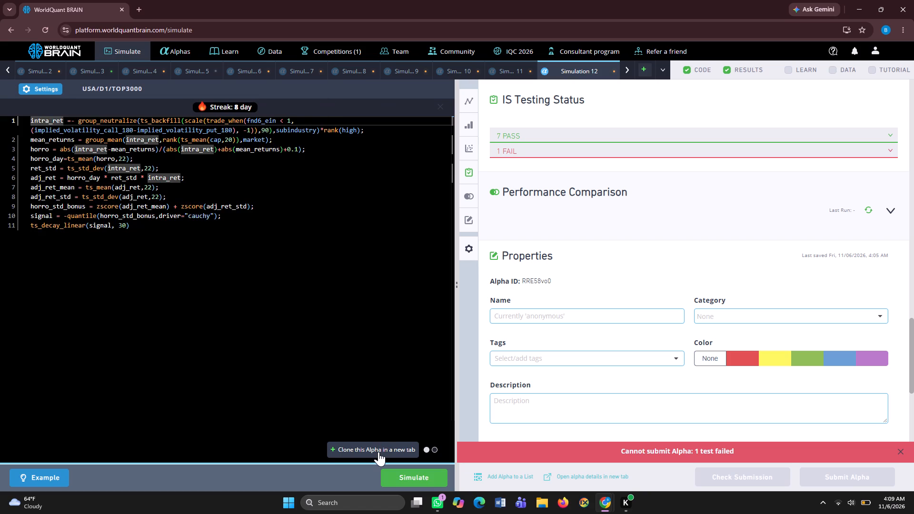
Clone the Simulation 12 alpha into a new simulation and simulate the clone.
click(378, 452)
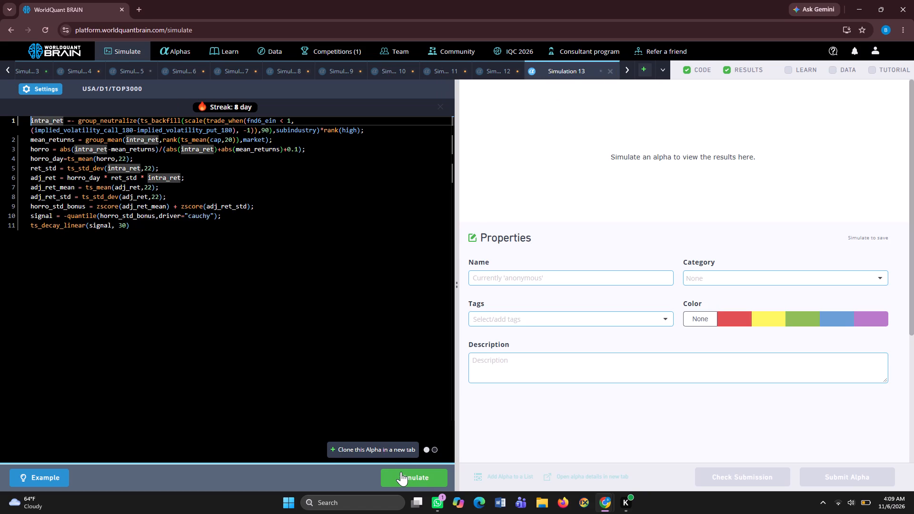
click(401, 472)
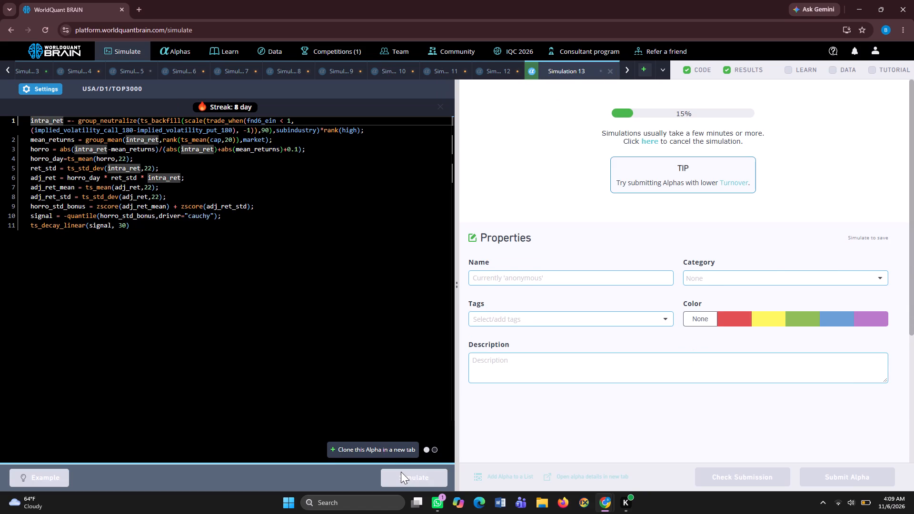
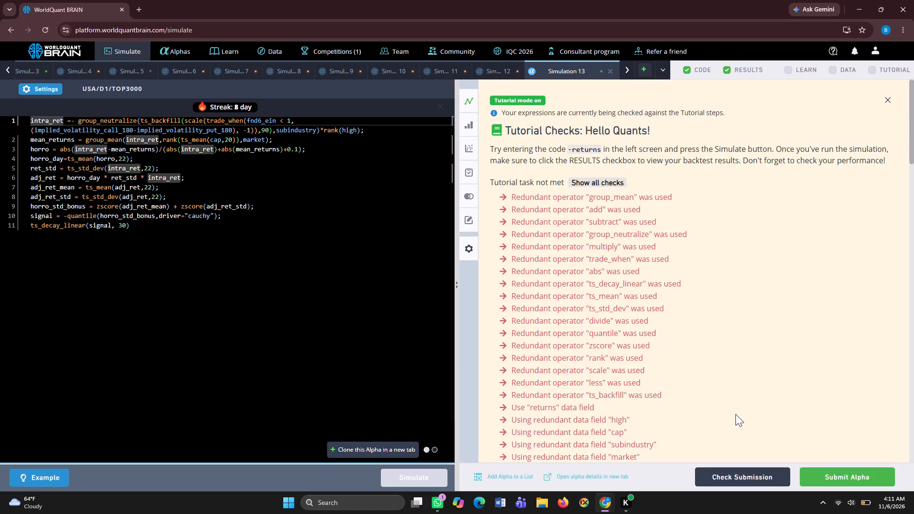
Review the PnL chart and IS summary for Simulation 13, and run its self-correlation check.
scroll(739, 406, down, 7)
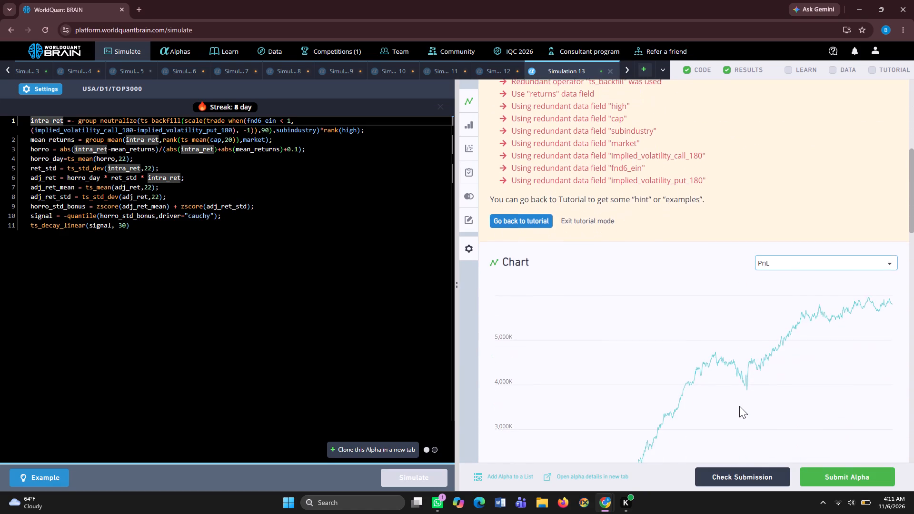
scroll(739, 406, down, 4)
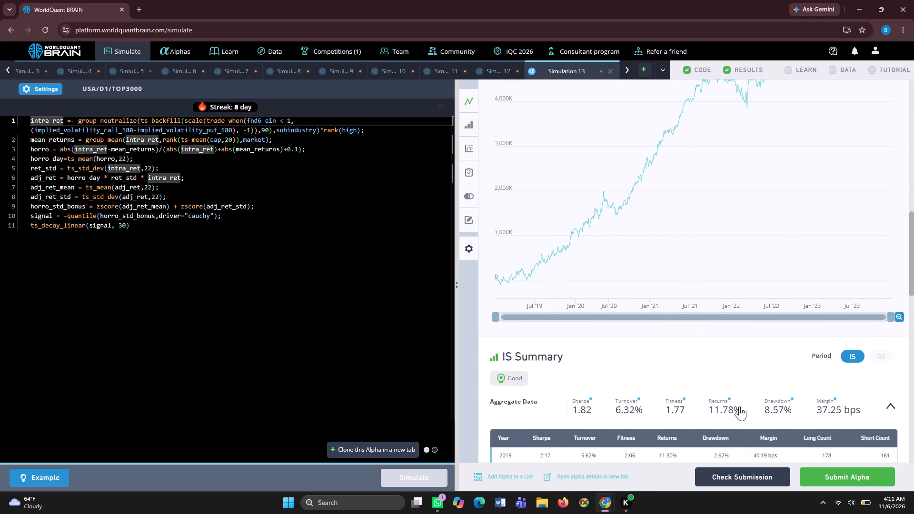
scroll(739, 406, down, 2)
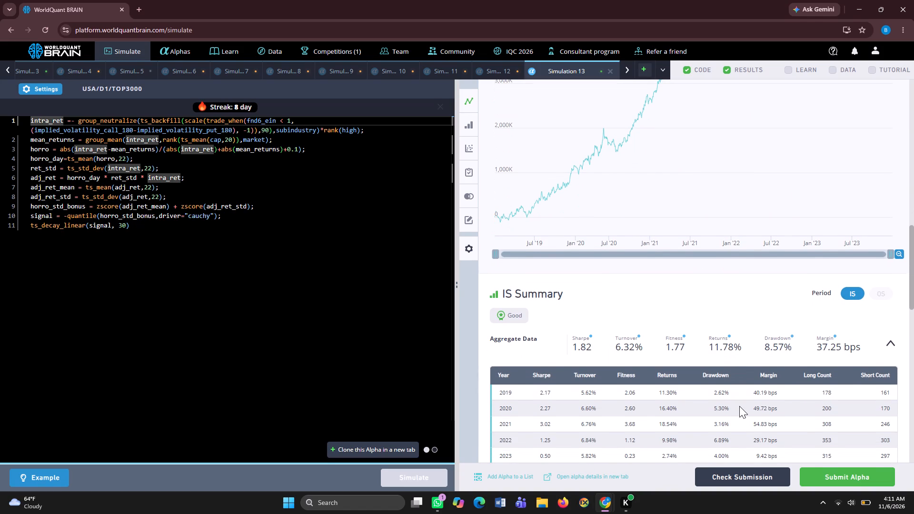
scroll(739, 406, down, 3)
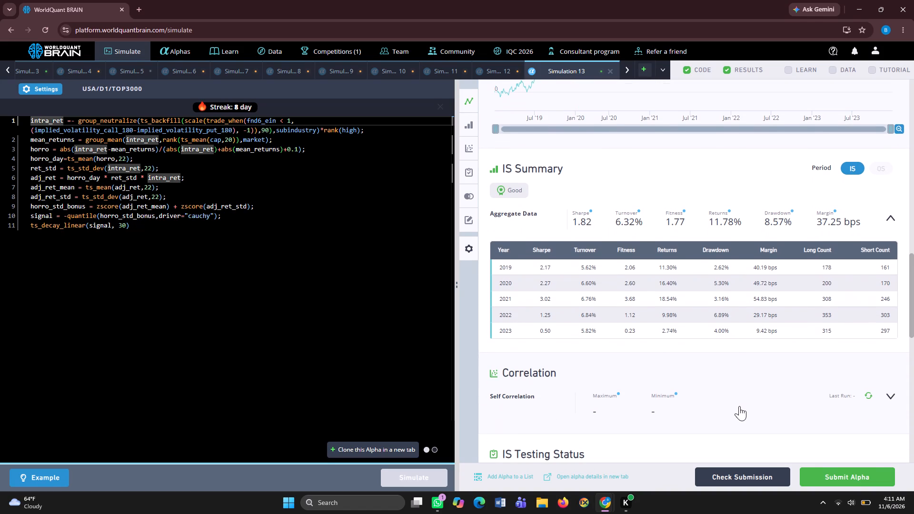
click(870, 394)
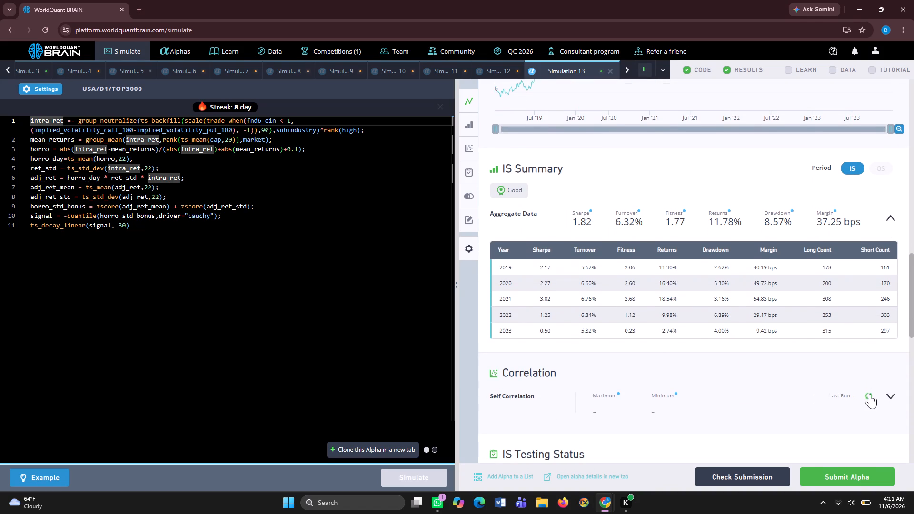
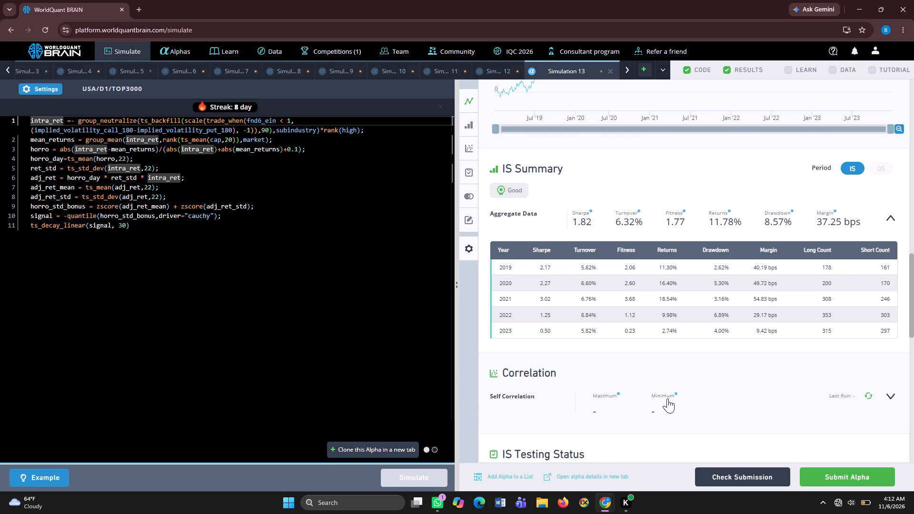
Disconnect from the CARBRA Wi-Fi network and reconnect to it.
click(837, 500)
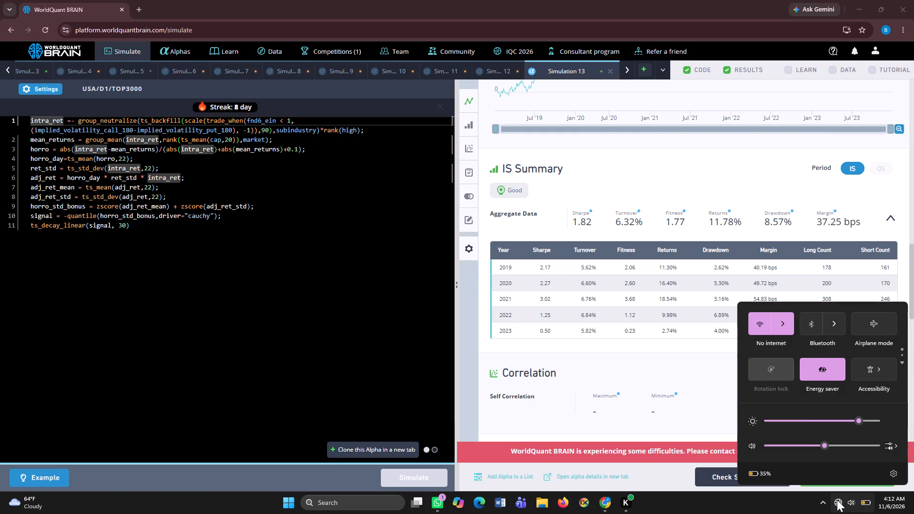
click(783, 331)
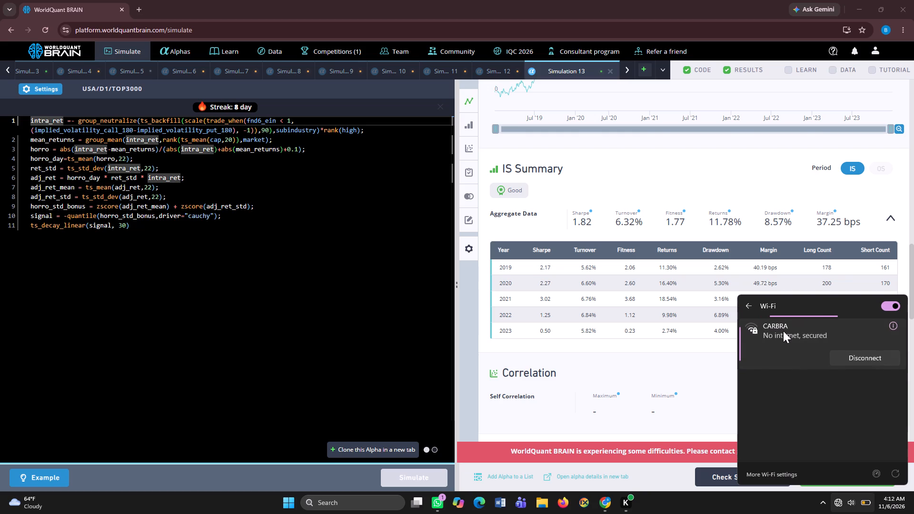
click(844, 358)
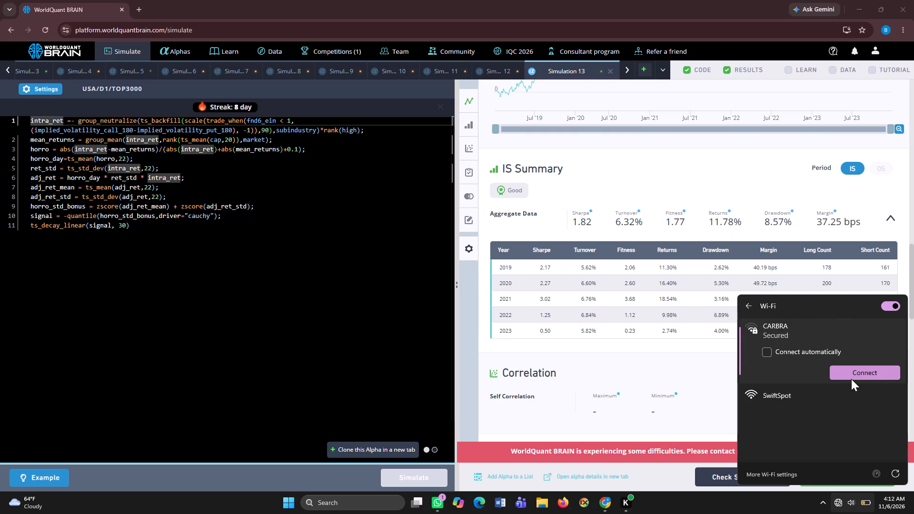
click(851, 379)
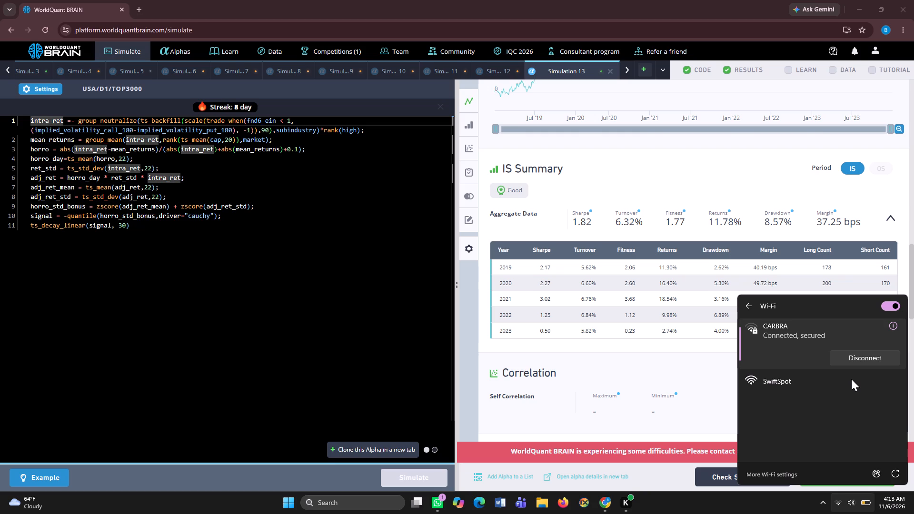
click(697, 407)
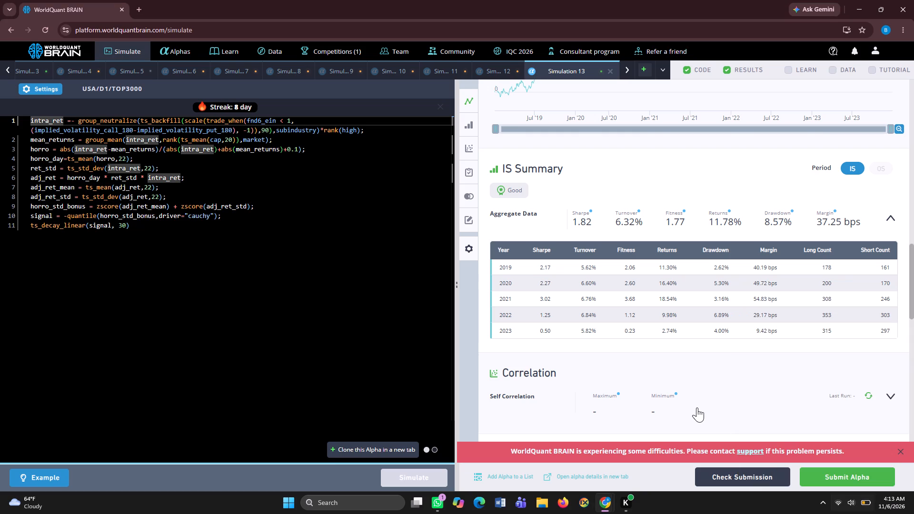
Dismiss the error banner and rerun the self-correlation check for the Simulation 13 alpha.
click(899, 452)
click(871, 397)
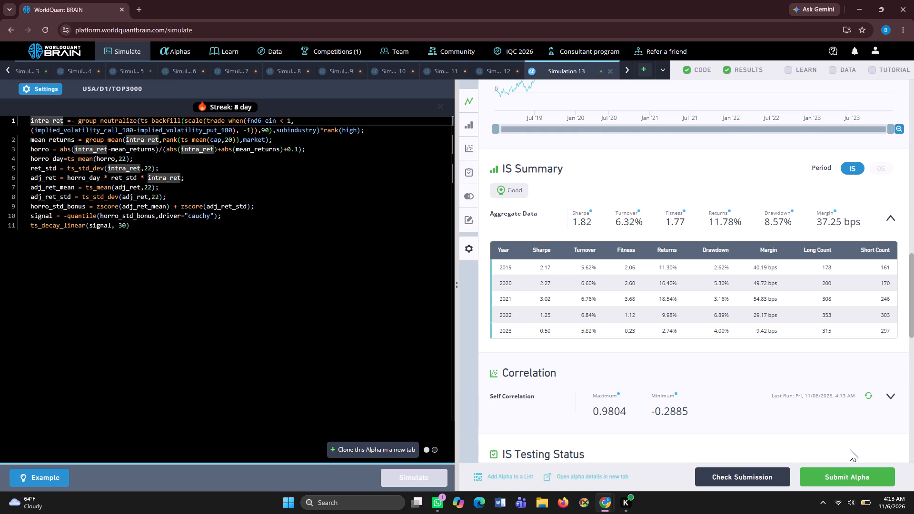
Submit the Simulation 13 alpha.
click(847, 473)
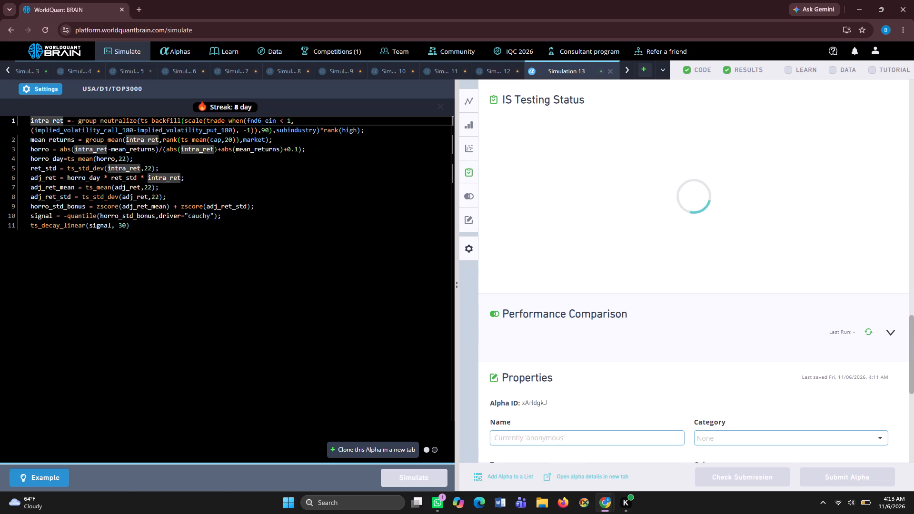
Set the truncation to 0.00009 in the Simulation 13 settings and apply the change.
click(52, 88)
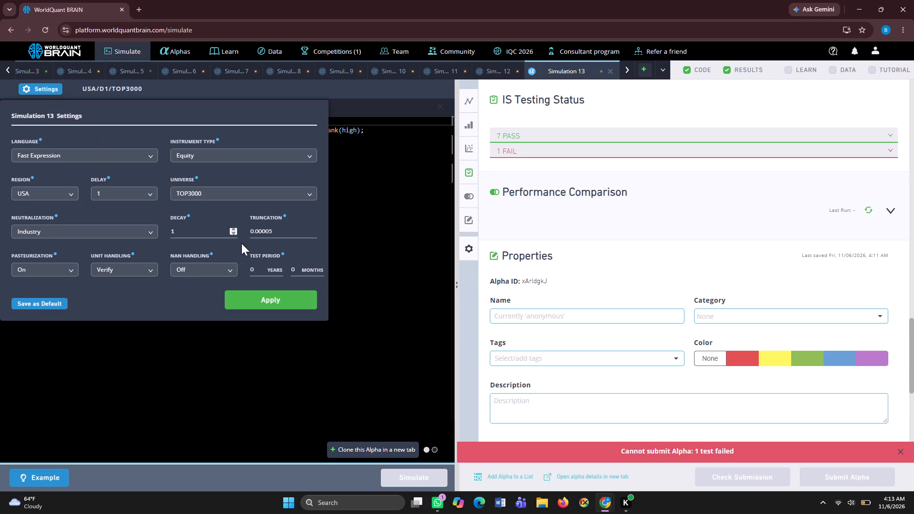
click(273, 229)
key(BackSpace)
key(9)
click(240, 292)
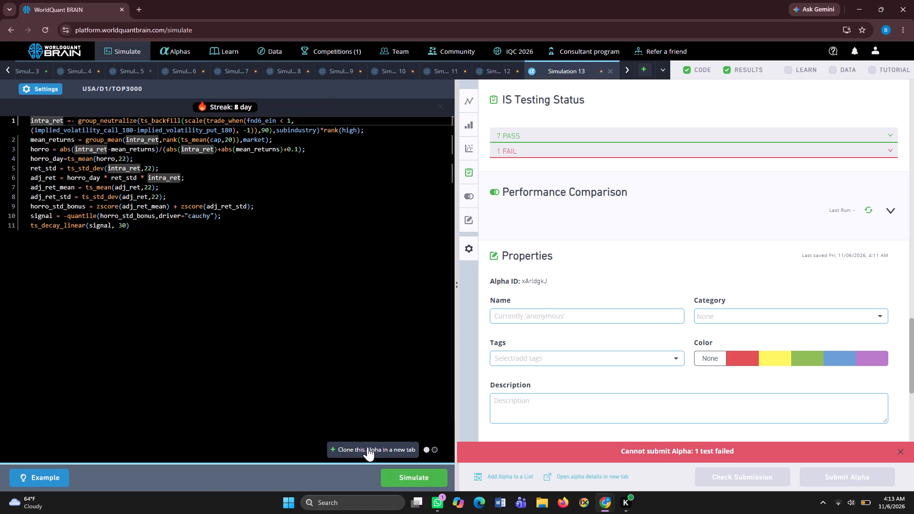
Clone the Simulation 13 alpha into a new simulation tab and start simulating the clone.
click(368, 448)
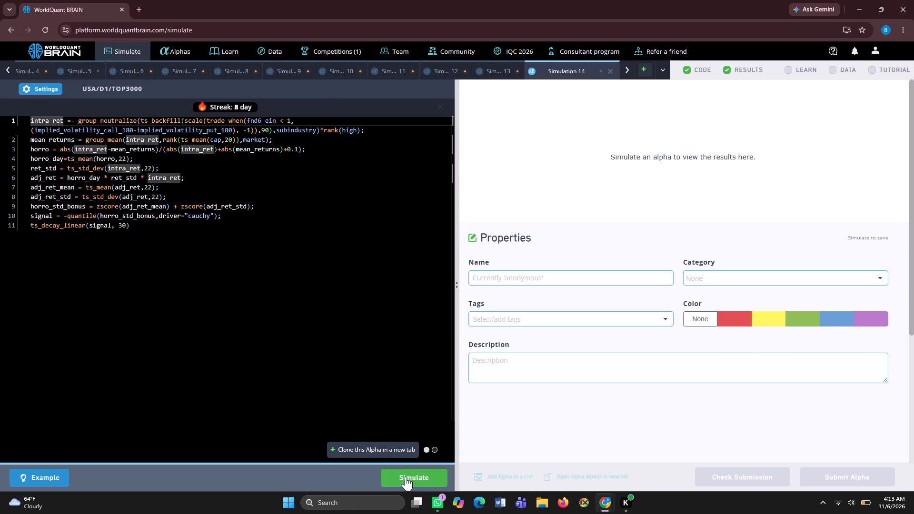
click(406, 476)
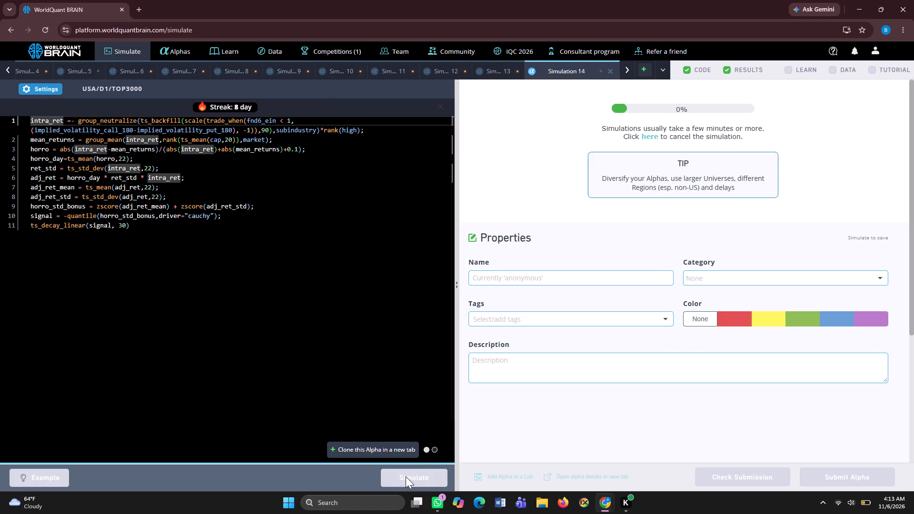
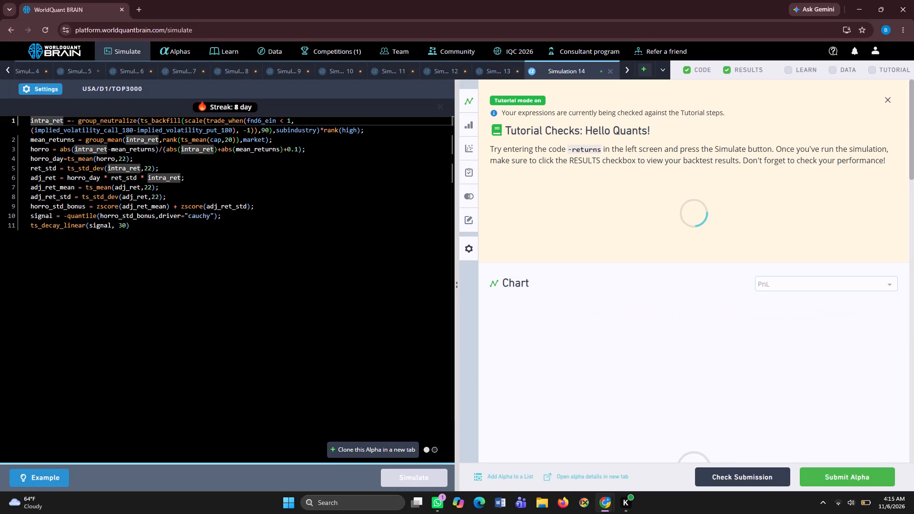
Review the Simulation 14 PnL chart and IS Summary, and run its self-correlation check.
scroll(660, 271, down, 1)
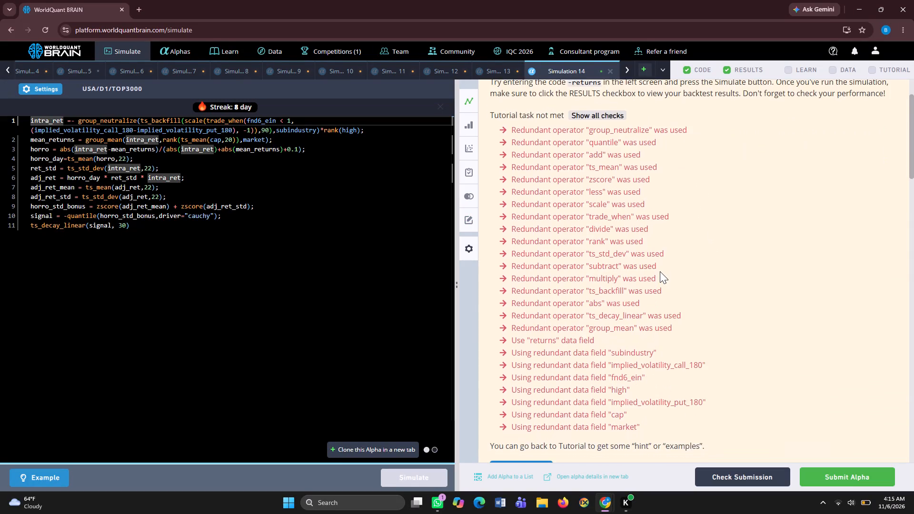
scroll(660, 271, down, 5)
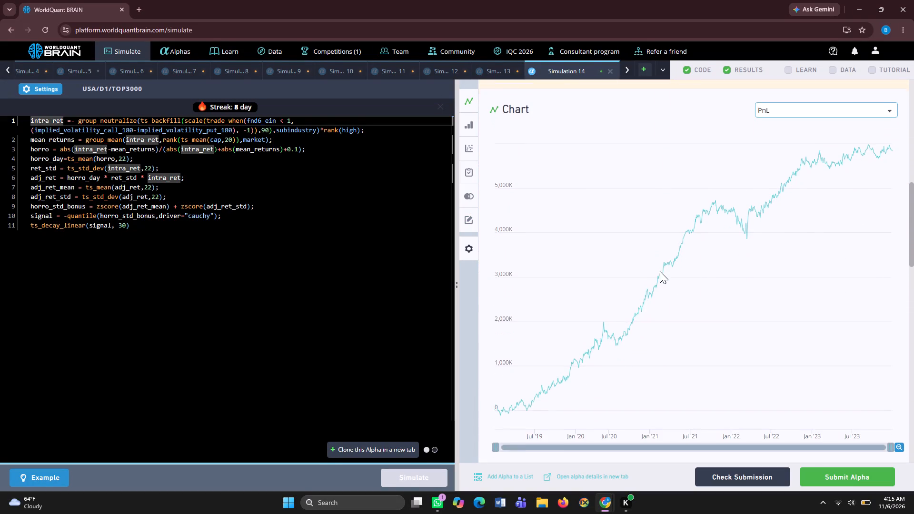
scroll(660, 271, down, 4)
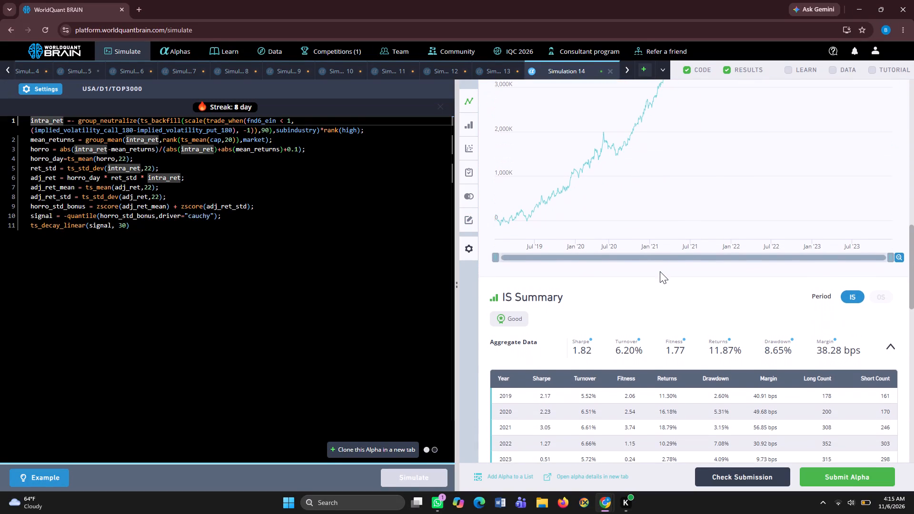
scroll(660, 271, down, 3)
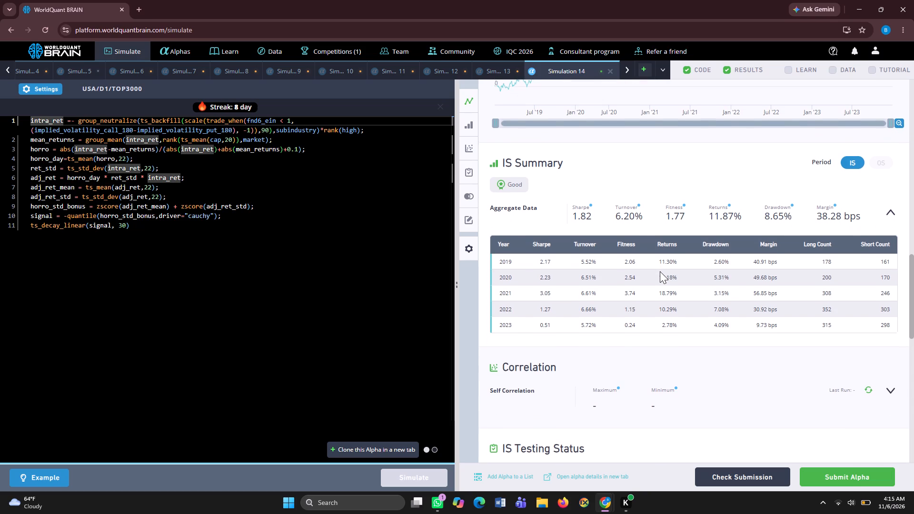
click(868, 390)
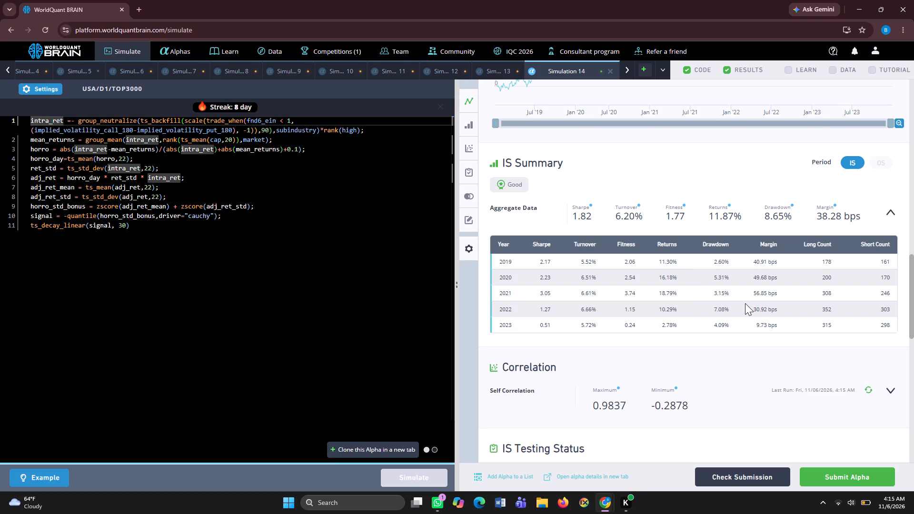
Try to submit the Simulation 14 alpha.
click(858, 479)
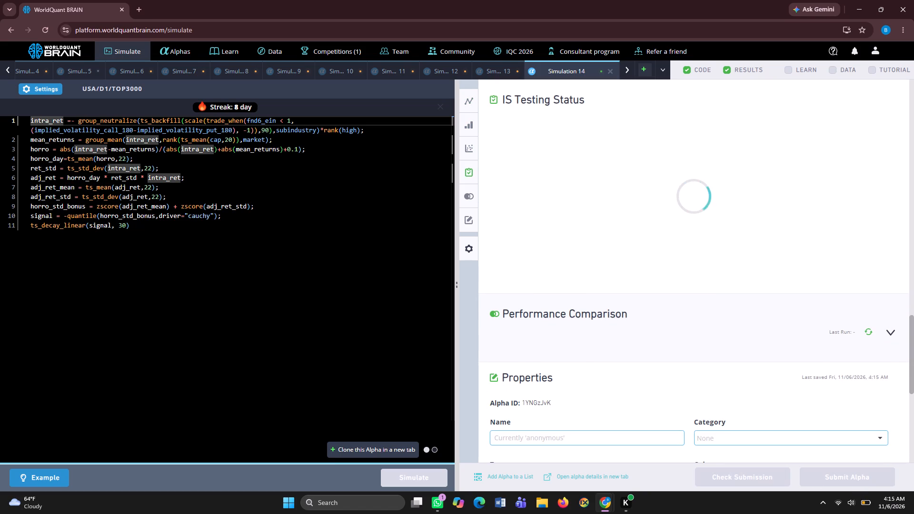
Set the decay to 68 in the Simulation 14 settings and apply the change.
click(53, 87)
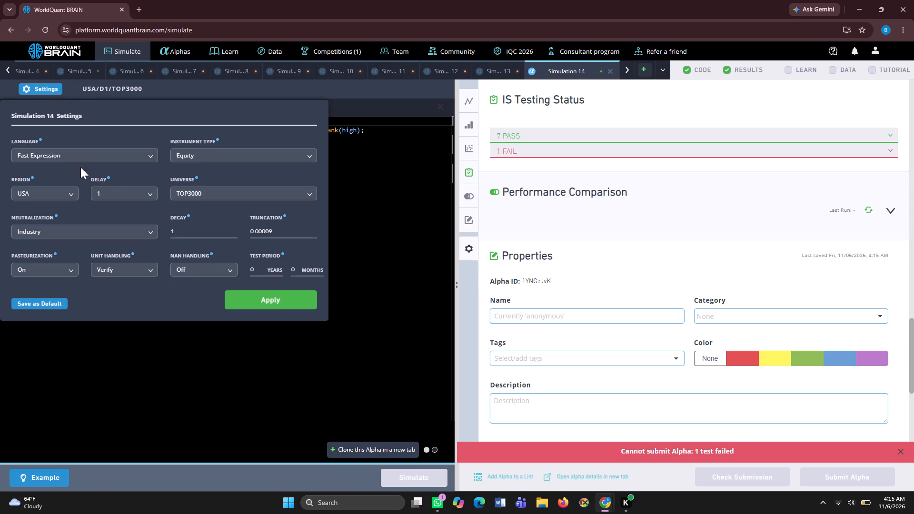
click(179, 233)
key(BackSpace)
key(6)
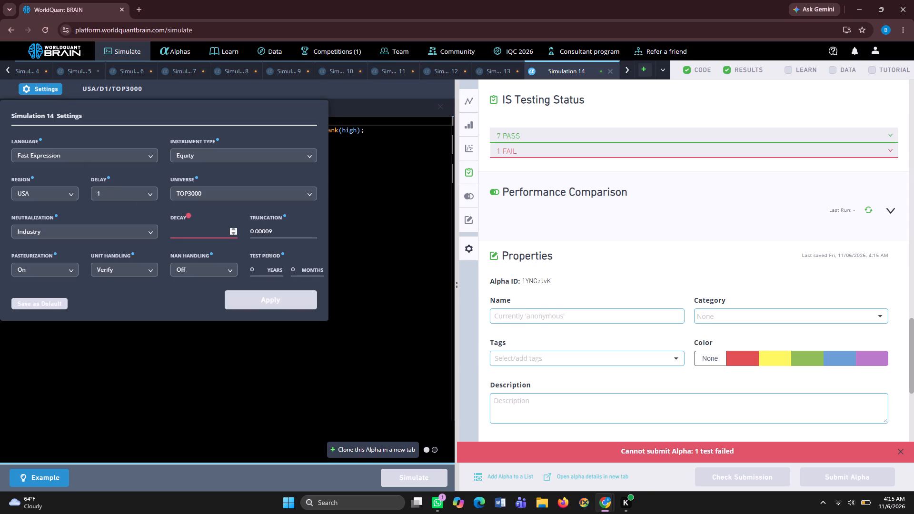
key(8)
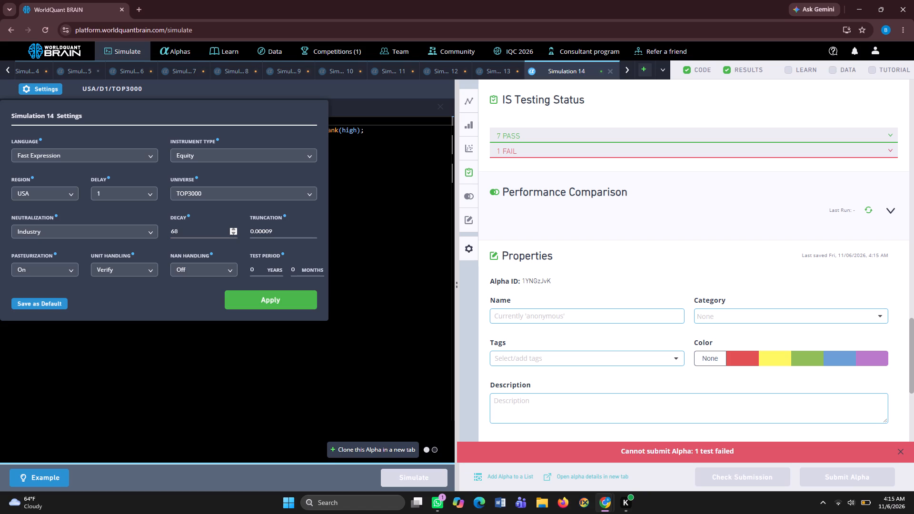
click(259, 300)
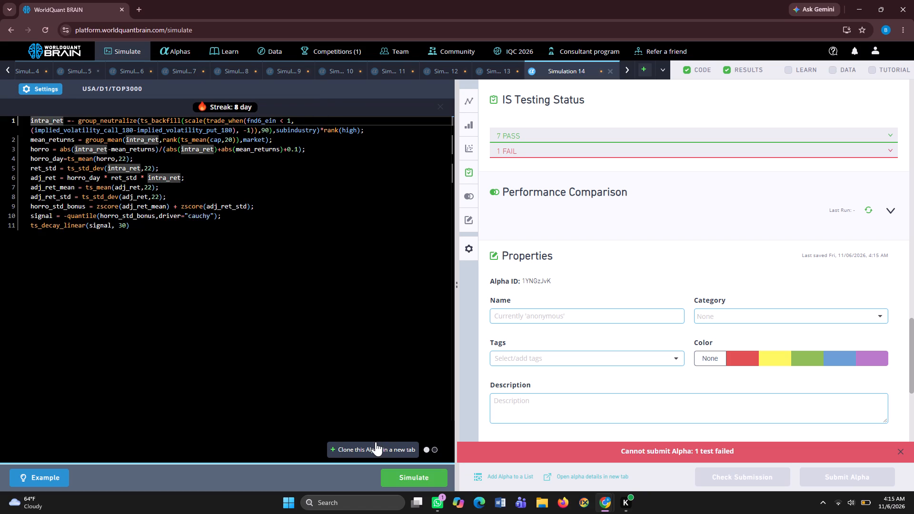
Clone the Simulation 14 alpha into a new simulation tab and start simulating the clone.
click(376, 442)
click(432, 480)
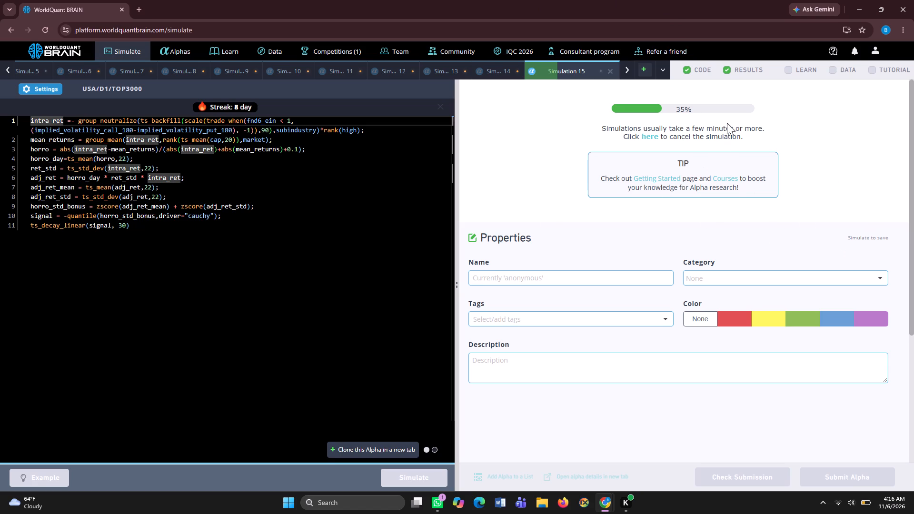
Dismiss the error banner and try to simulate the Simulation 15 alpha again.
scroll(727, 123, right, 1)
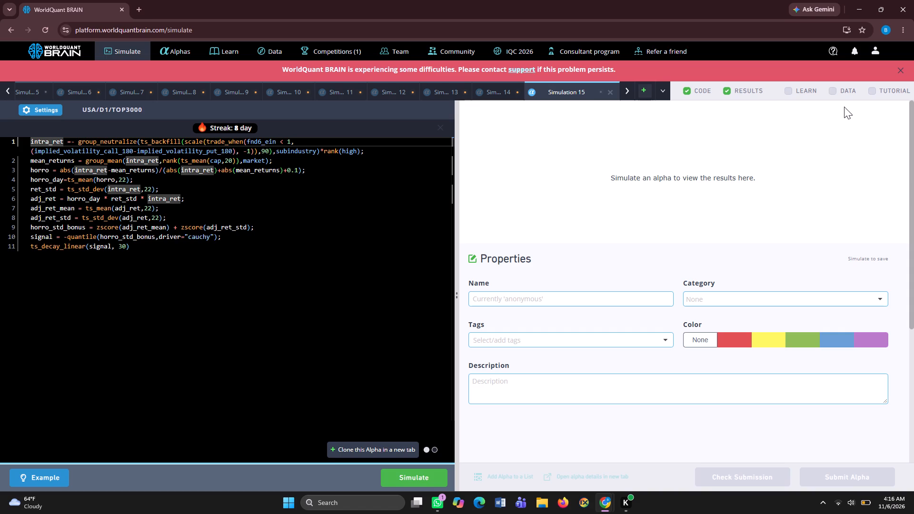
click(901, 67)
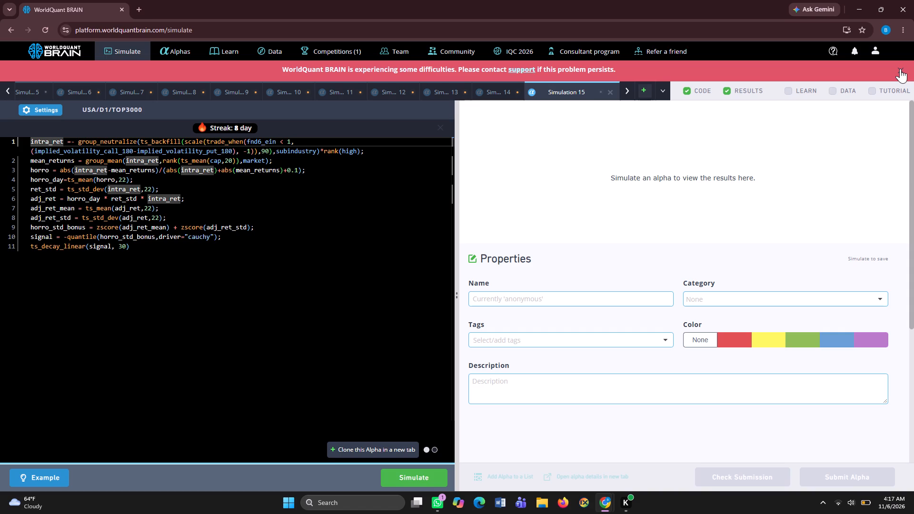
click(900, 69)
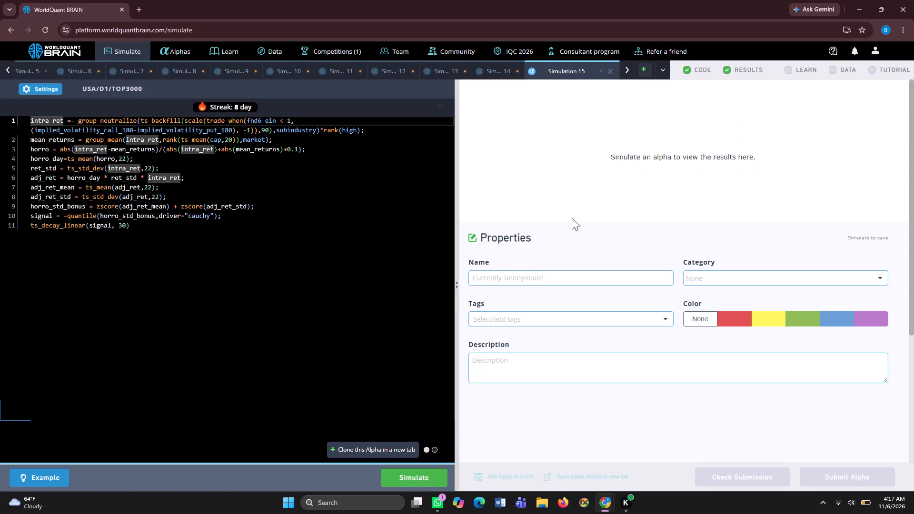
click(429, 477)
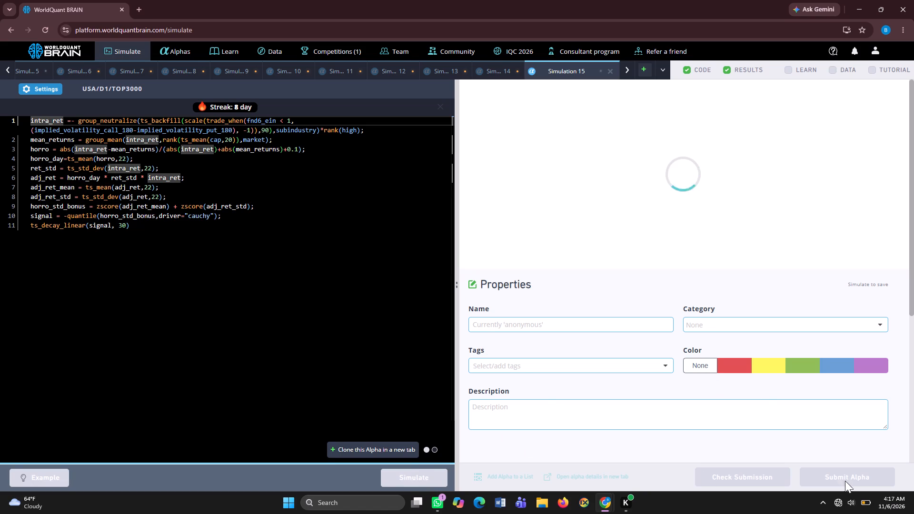
Disconnect from the CARBRA Wi-Fi network and reconnect to it.
click(839, 500)
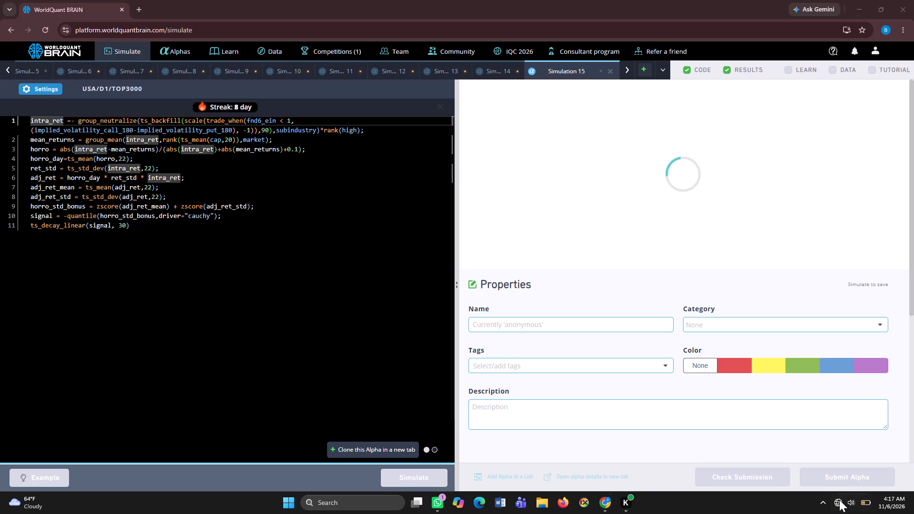
click(786, 326)
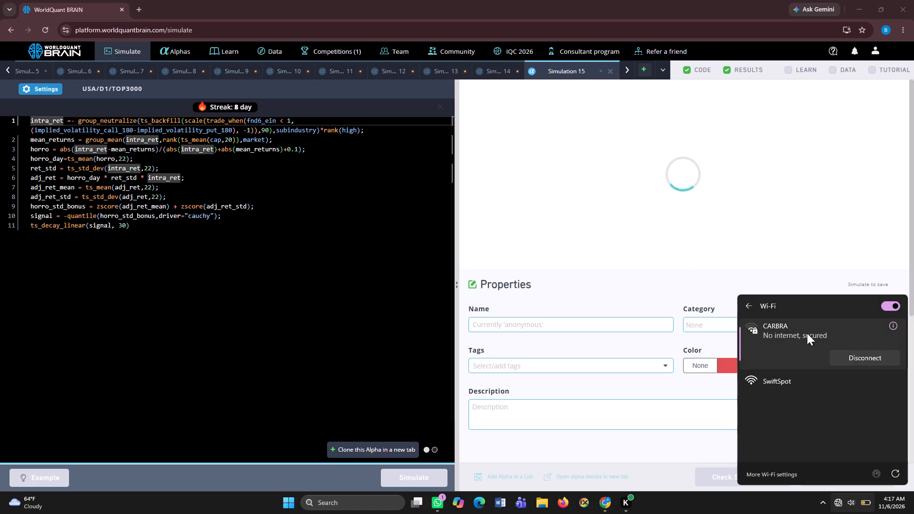
click(861, 356)
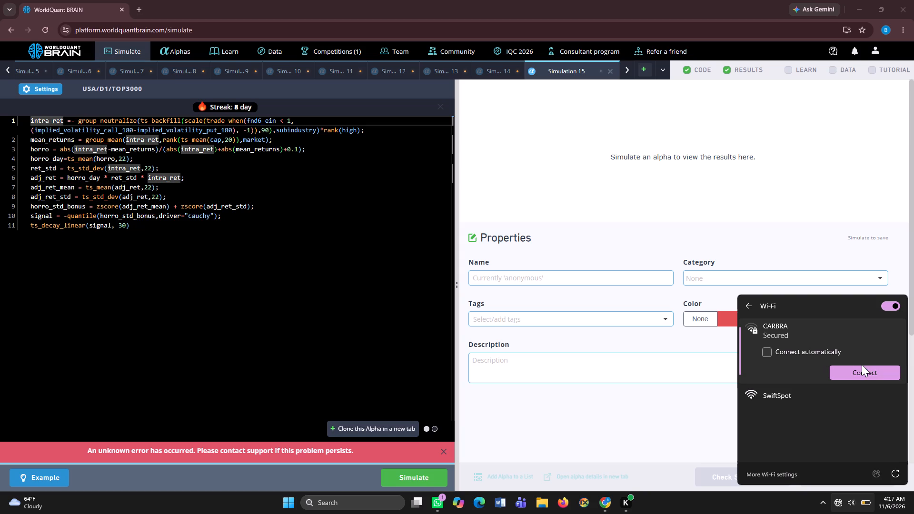
click(864, 375)
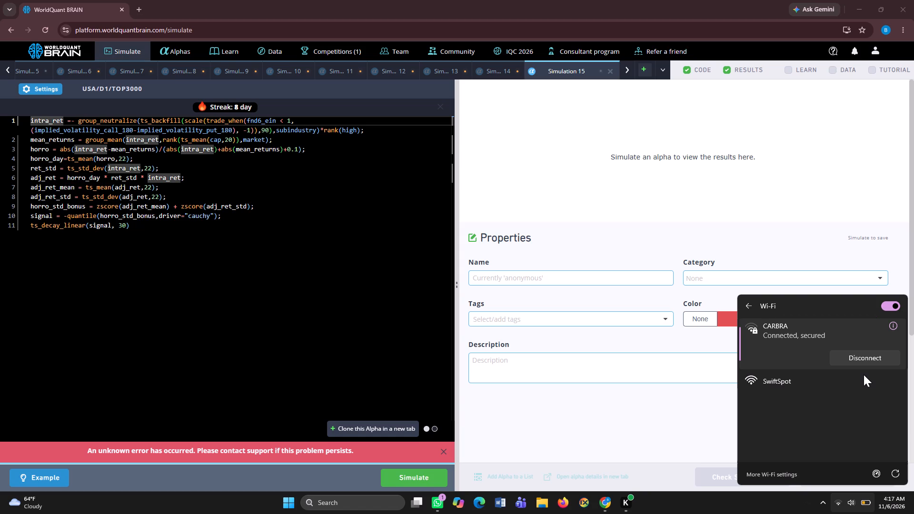
click(660, 428)
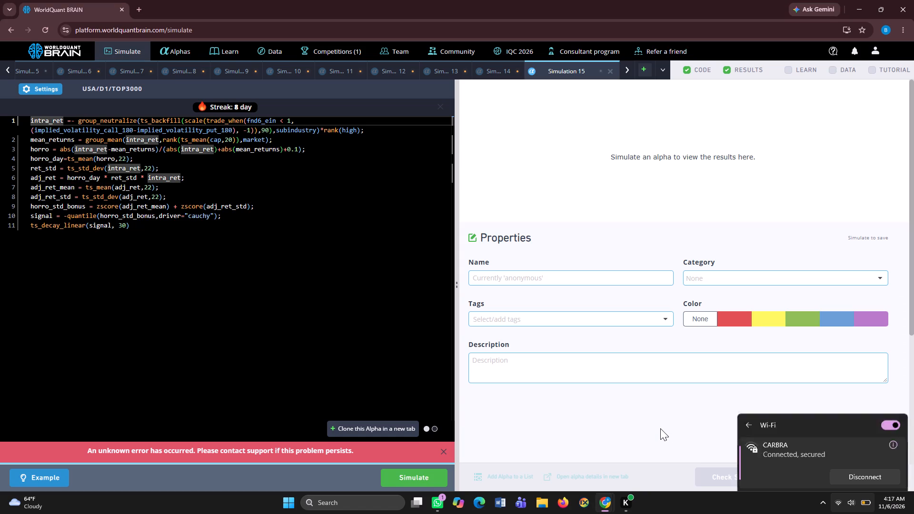
Dismiss the simulation error and rerun the Simulation 15 alpha.
click(446, 451)
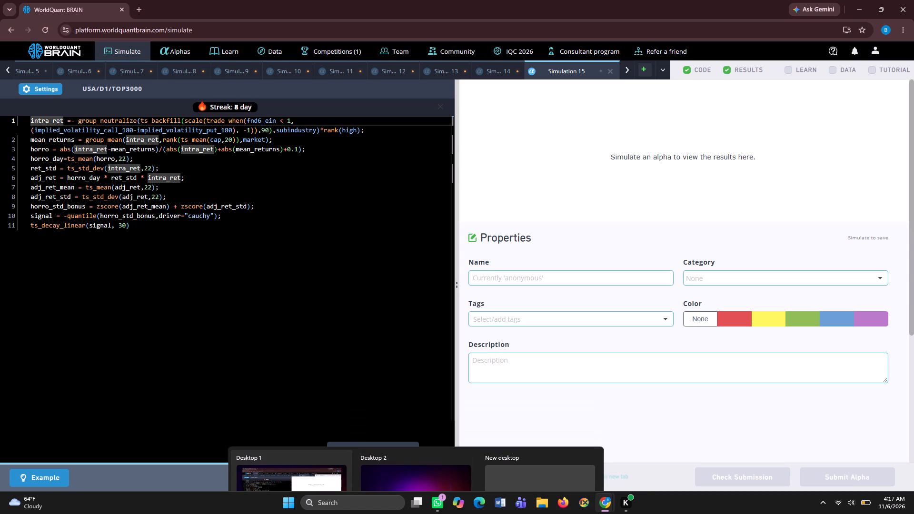
click(428, 480)
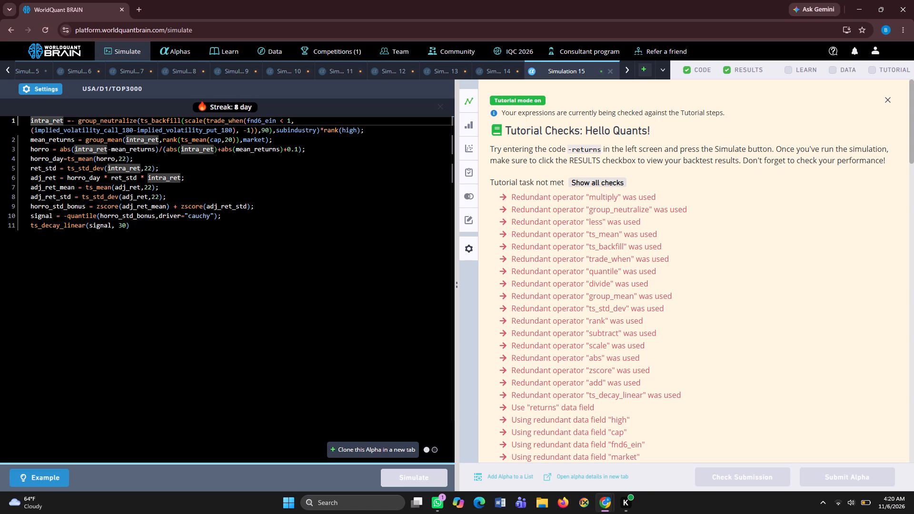
Review the Simulation 15 PnL chart and the yearly figures in its IS Summary.
scroll(618, 246, down, 6)
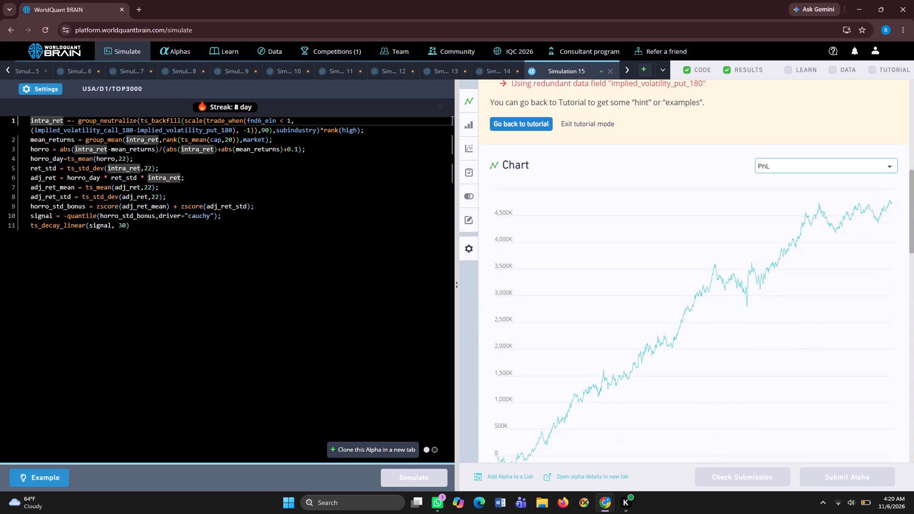
scroll(618, 246, down, 2)
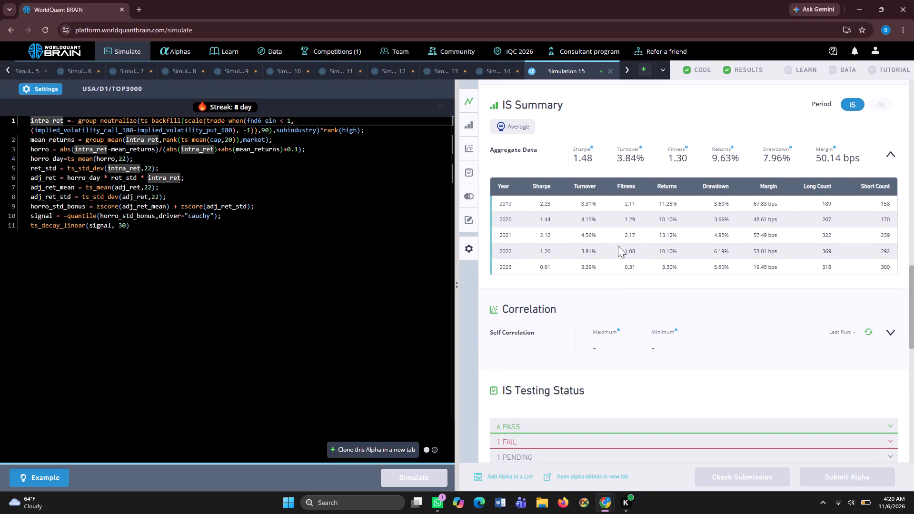
Close the Simulation 15, 14, 13 and 12 tabs, discarding any unsimulated changes in them.
click(613, 71)
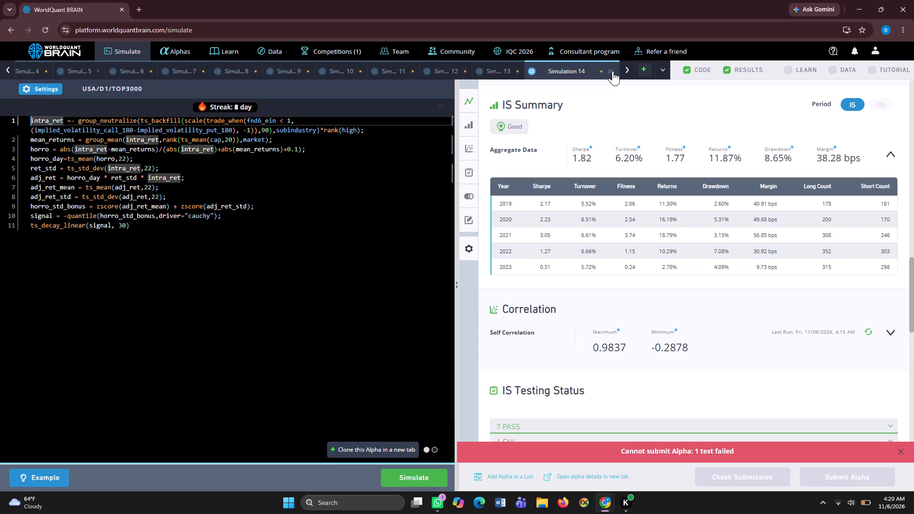
click(613, 71)
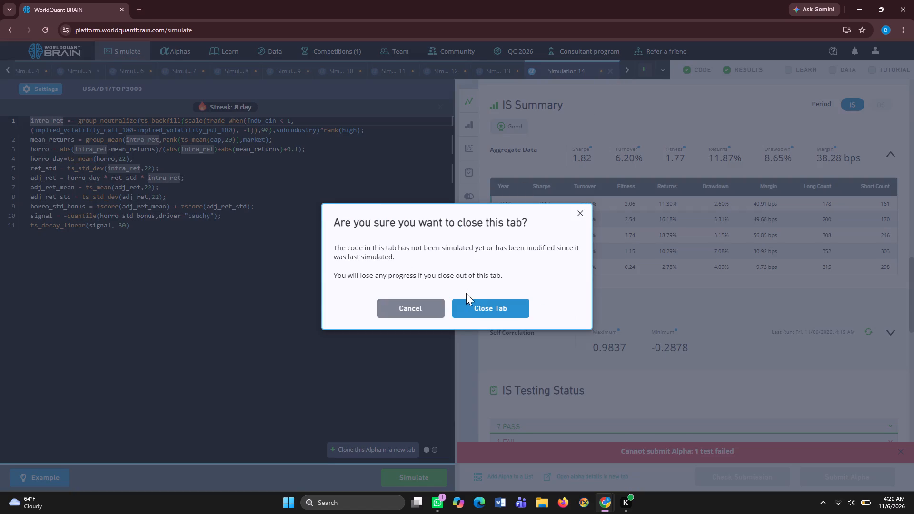
click(466, 301)
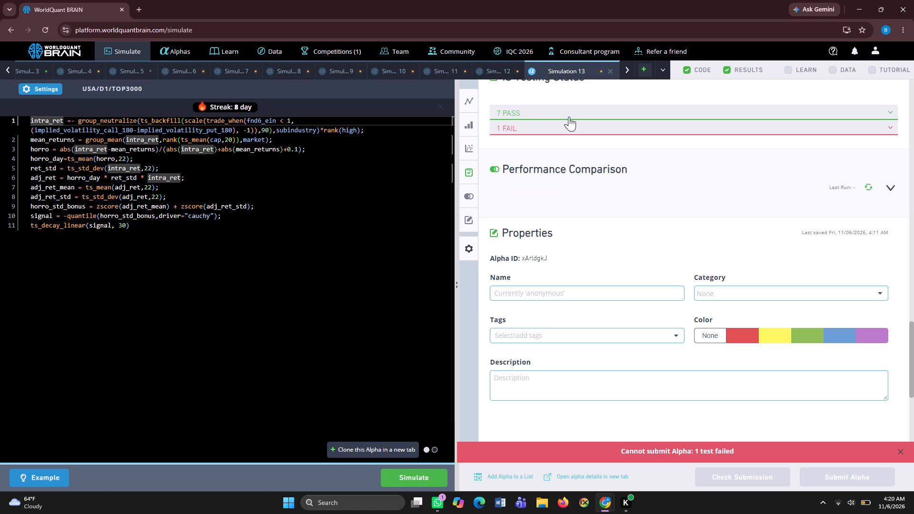
click(611, 72)
click(477, 305)
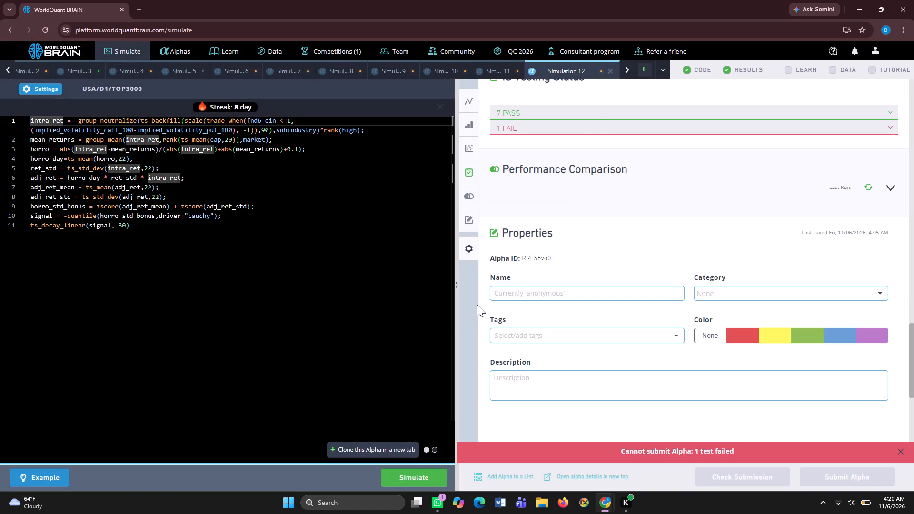
click(609, 77)
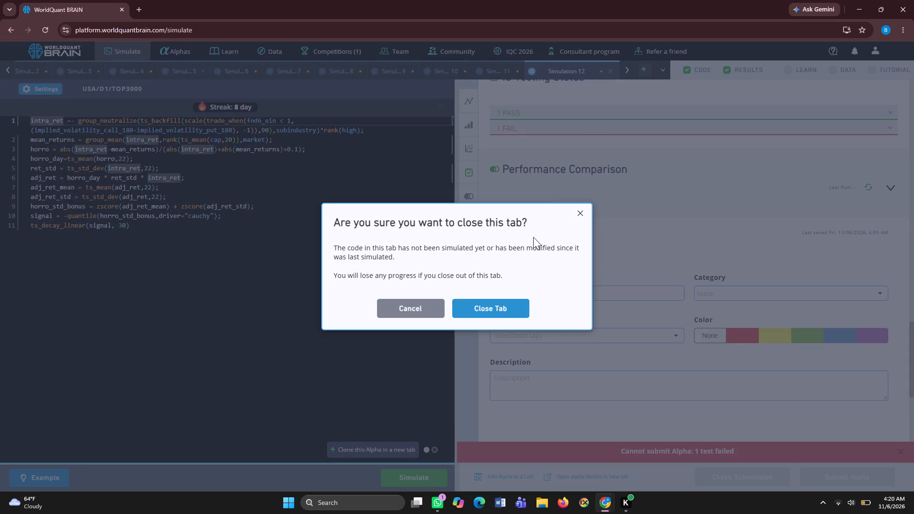
click(482, 309)
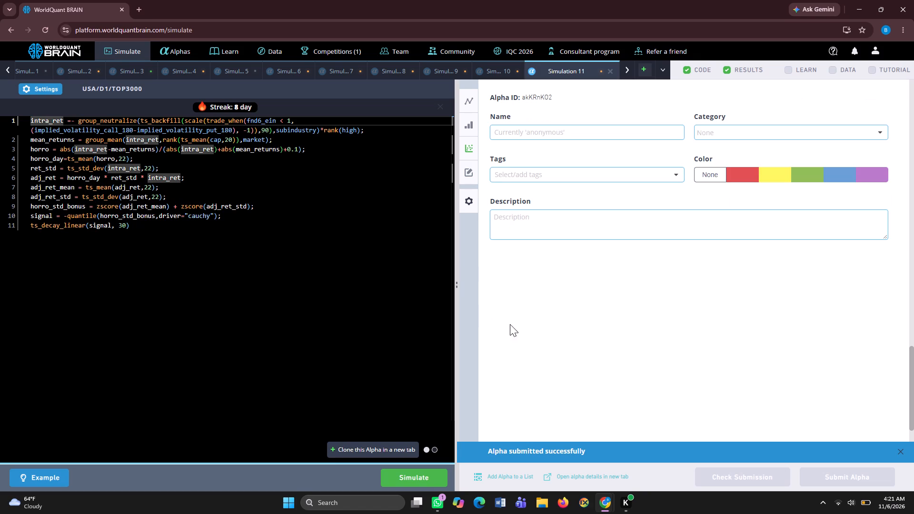
Close the Simulation 11 and Simulation 10 tabs, discarding their unsimulated changes.
scroll(593, 320, up, 5)
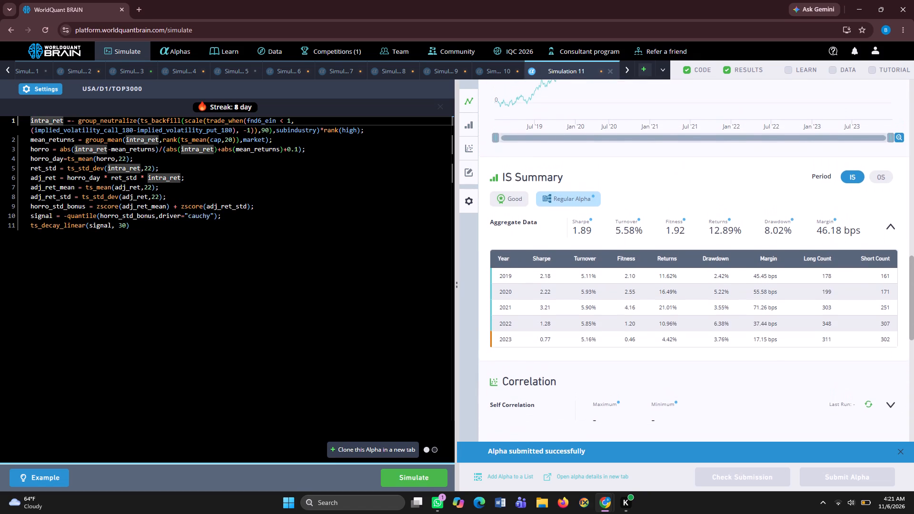
click(607, 72)
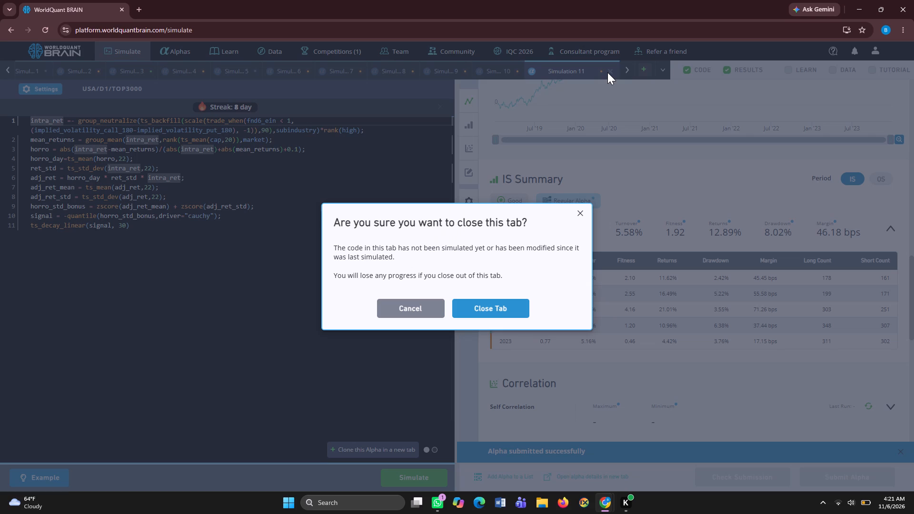
click(477, 304)
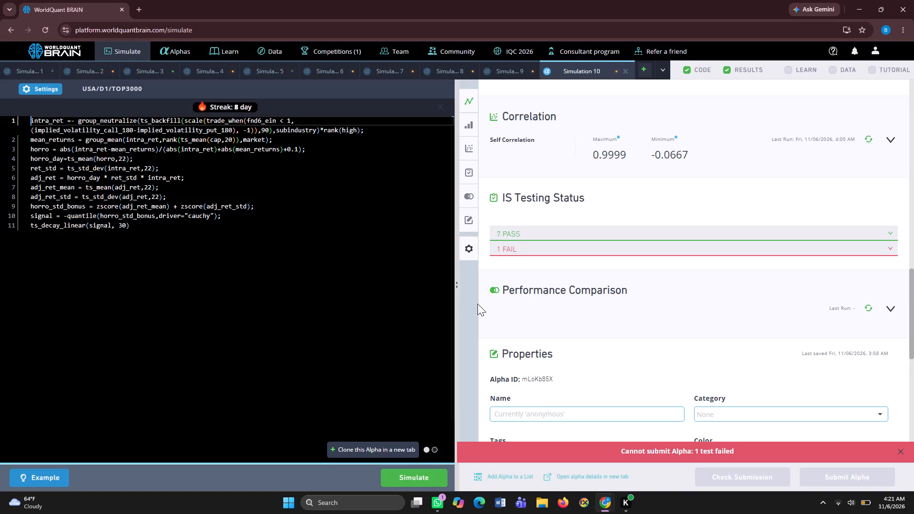
click(626, 71)
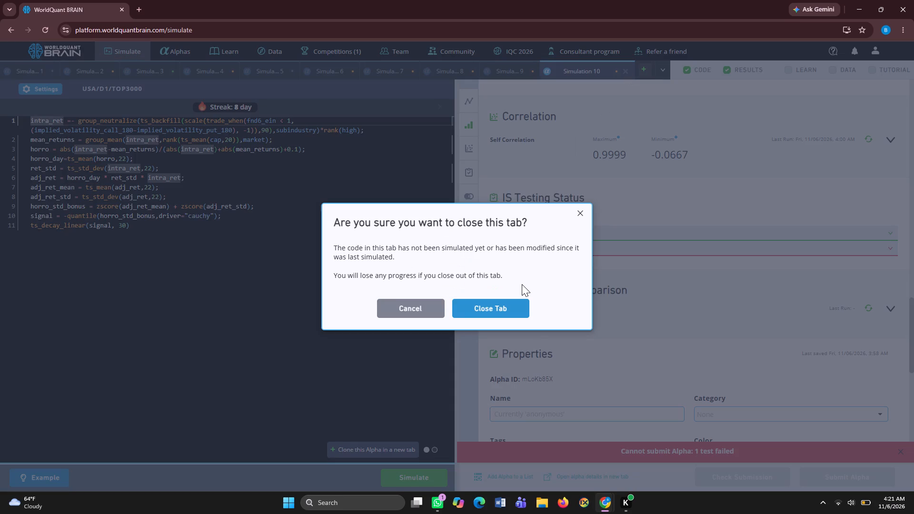
click(506, 310)
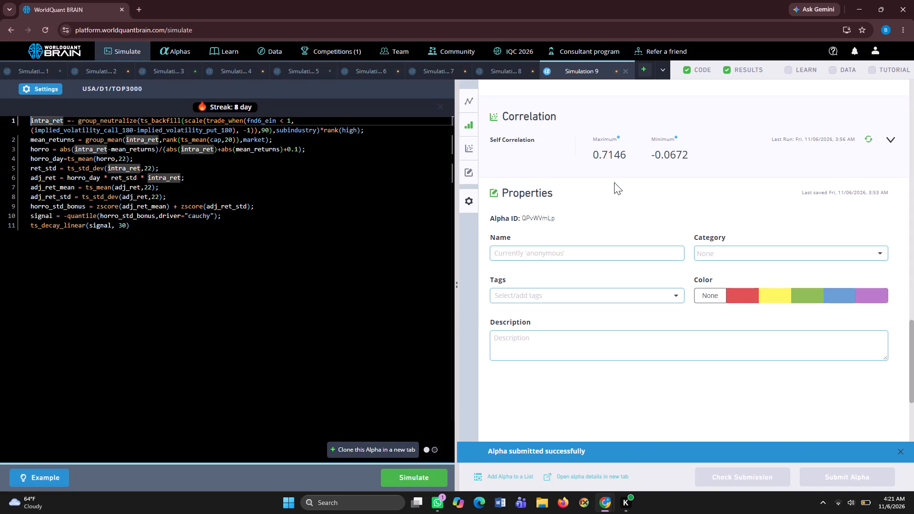
Set the truncation to 0.005 in the Simulation 9 settings and apply the change.
scroll(607, 228, up, 2)
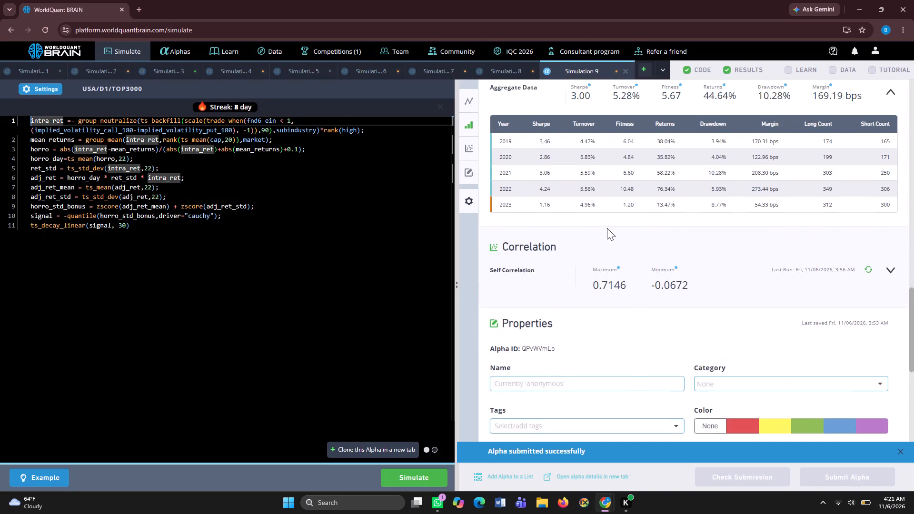
scroll(607, 228, up, 1)
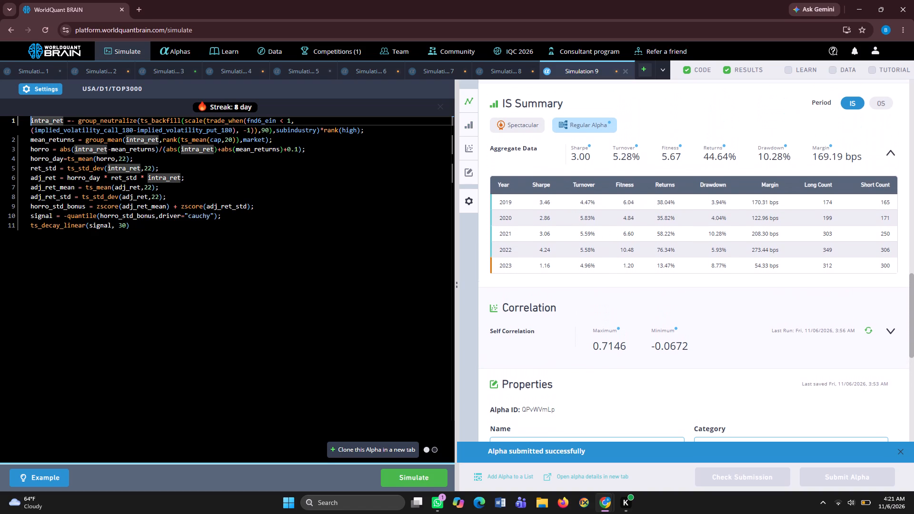
click(48, 83)
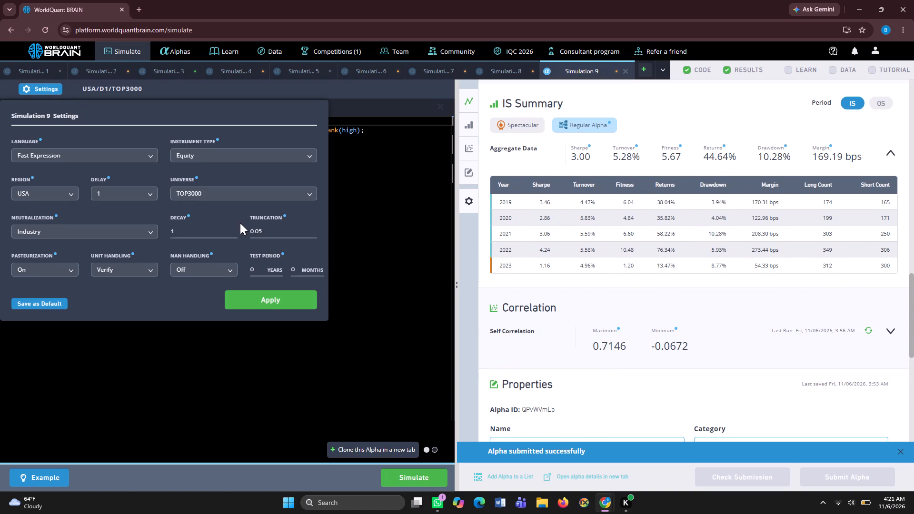
click(257, 230)
key(0)
click(264, 297)
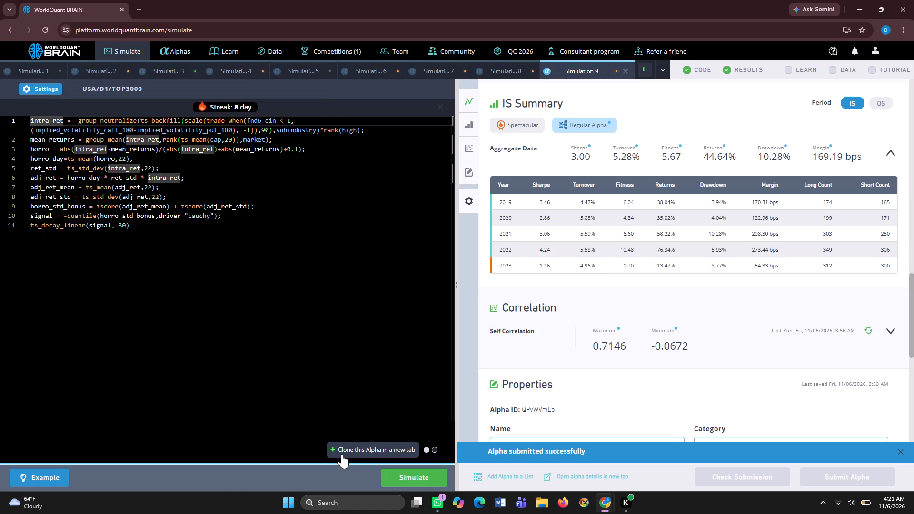
Clone the Simulation 9 alpha into a new simulation tab and try twice to start simulating the clone.
click(348, 447)
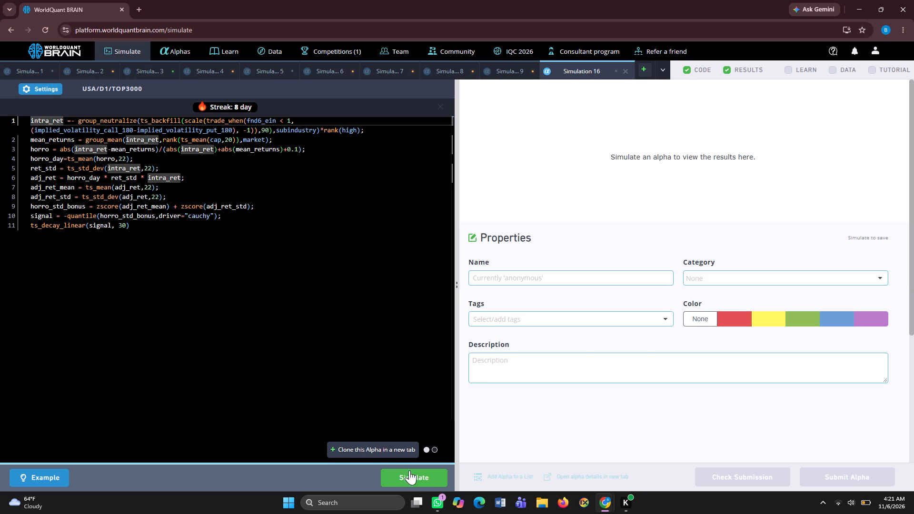
click(415, 478)
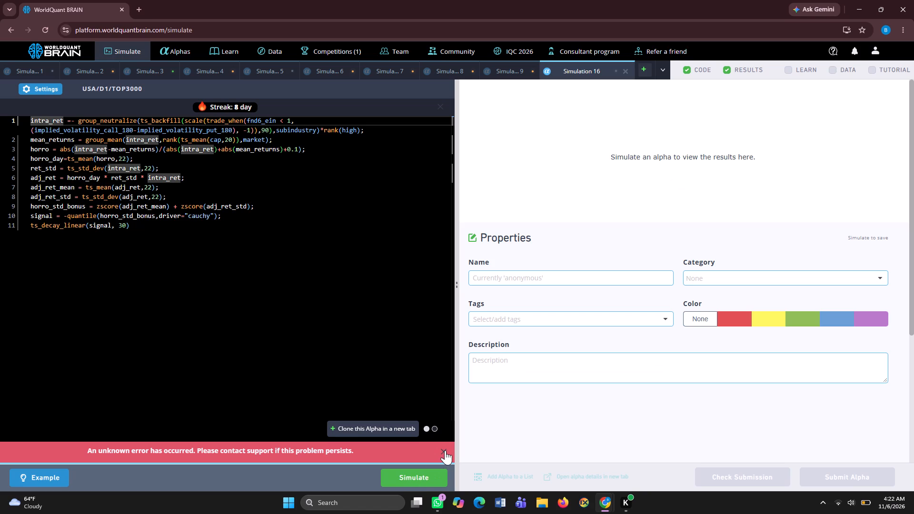
click(445, 450)
click(422, 470)
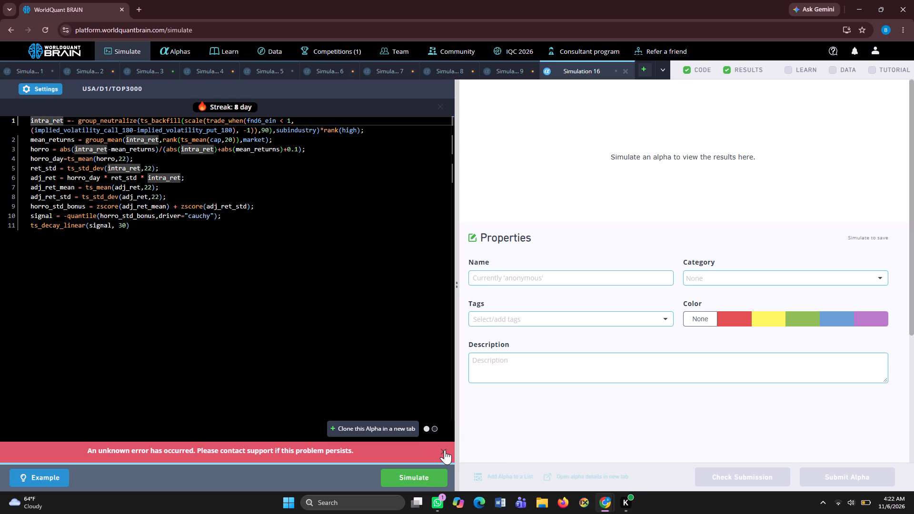
click(446, 450)
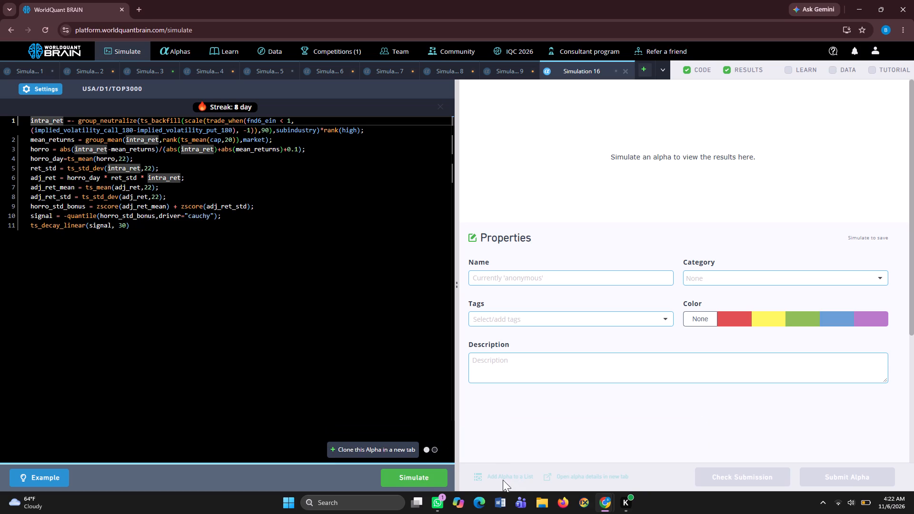
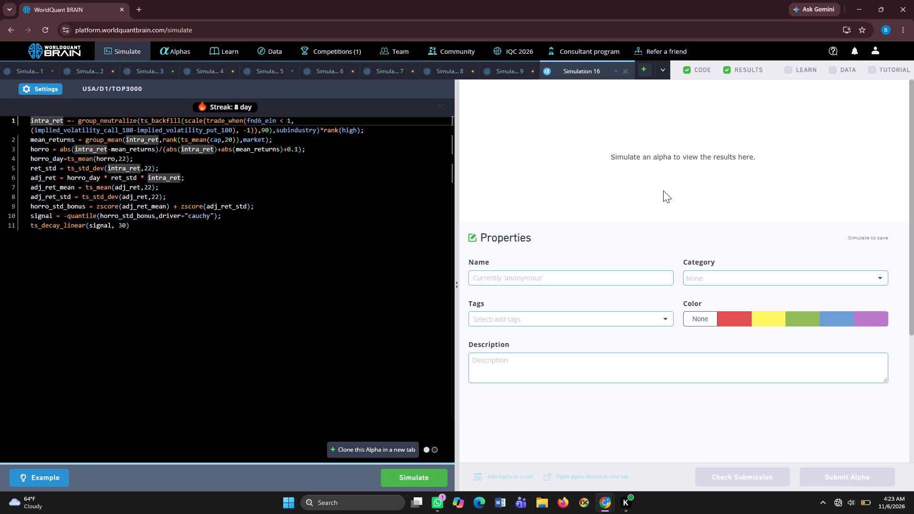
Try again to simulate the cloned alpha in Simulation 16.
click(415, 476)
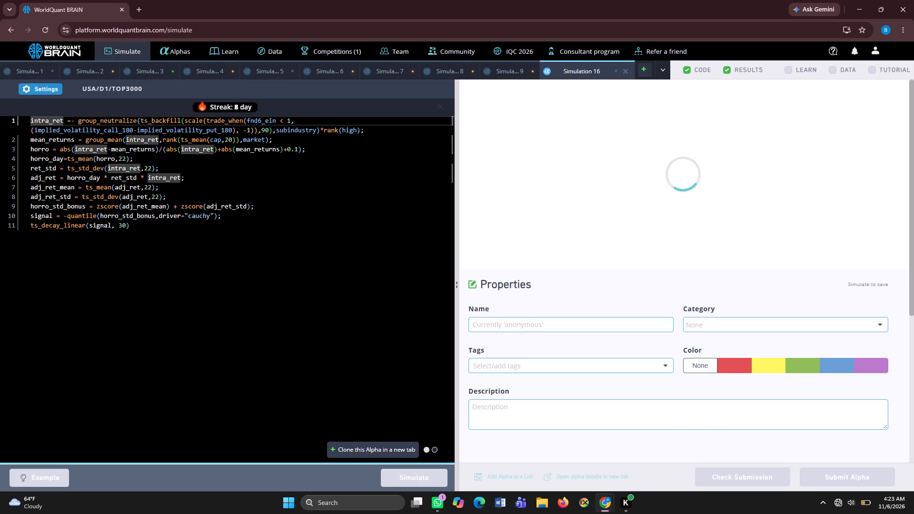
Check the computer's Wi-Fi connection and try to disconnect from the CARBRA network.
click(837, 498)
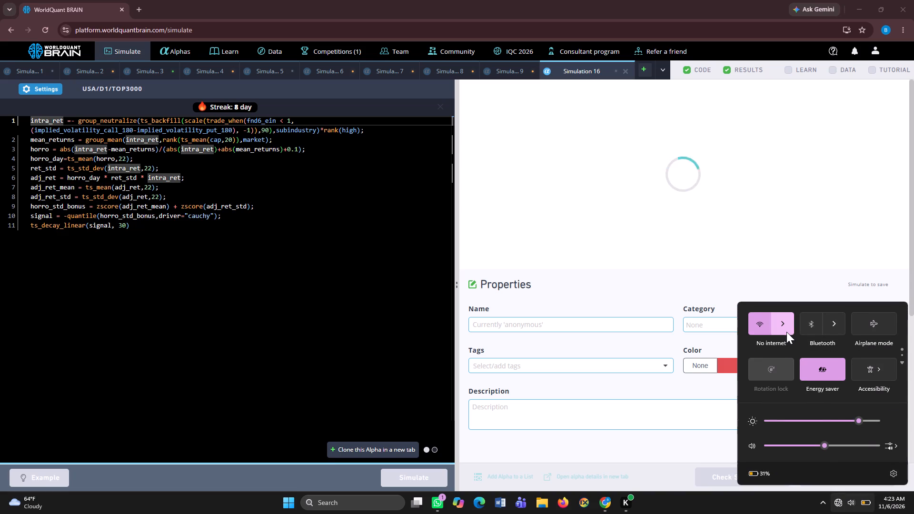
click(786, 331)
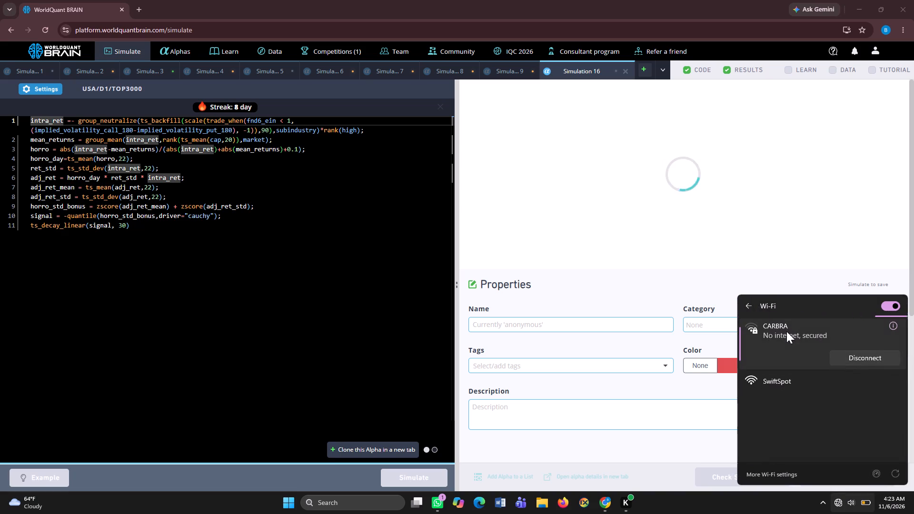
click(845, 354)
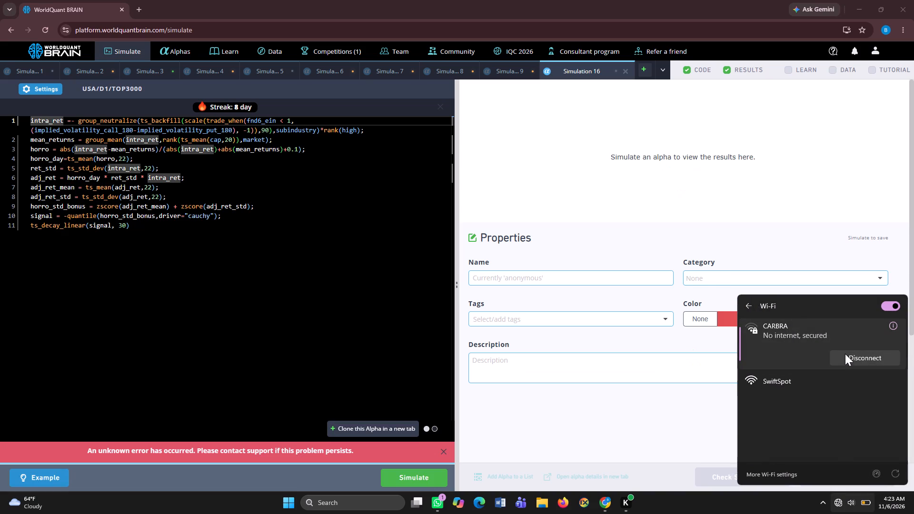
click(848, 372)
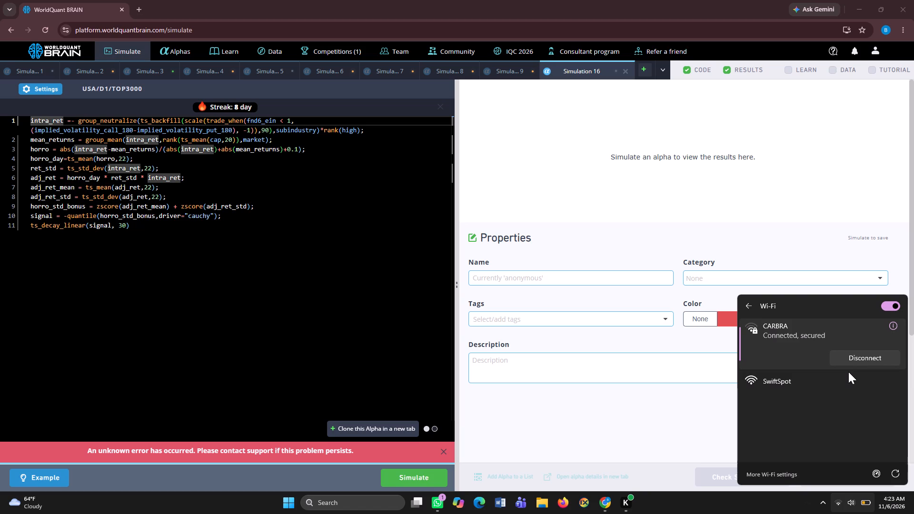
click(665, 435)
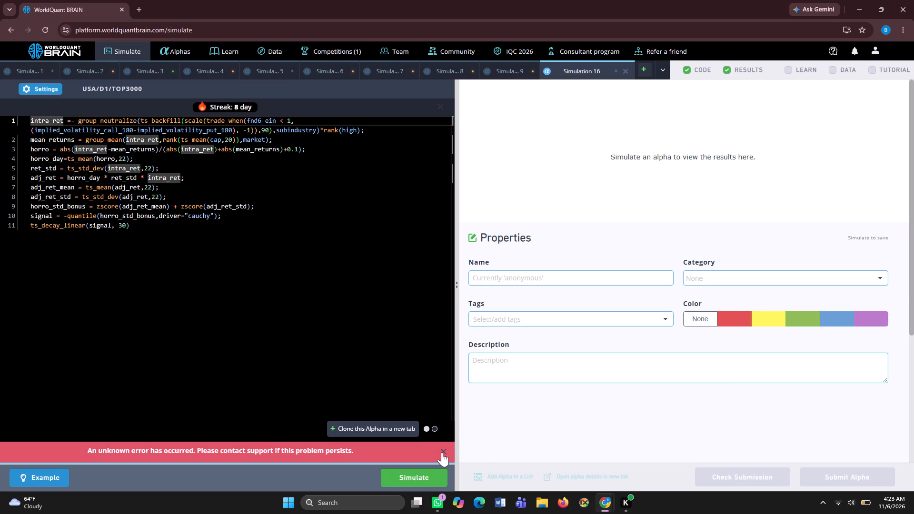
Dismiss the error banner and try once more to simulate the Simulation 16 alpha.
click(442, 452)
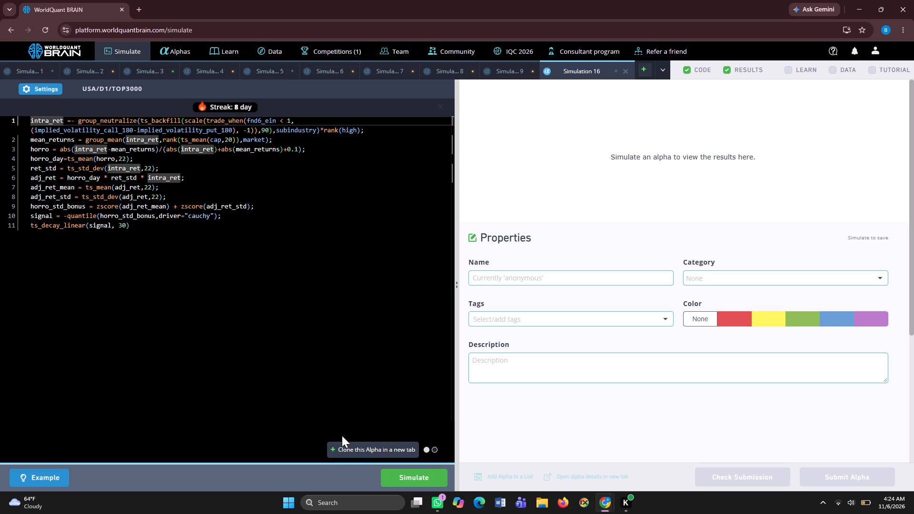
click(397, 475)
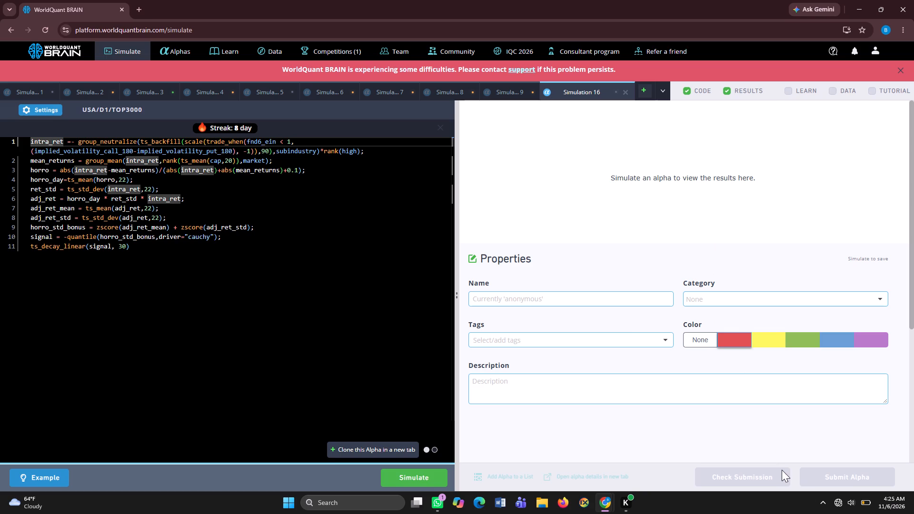
Check the status of the computer's Wi-Fi connection in the list of available networks.
click(839, 504)
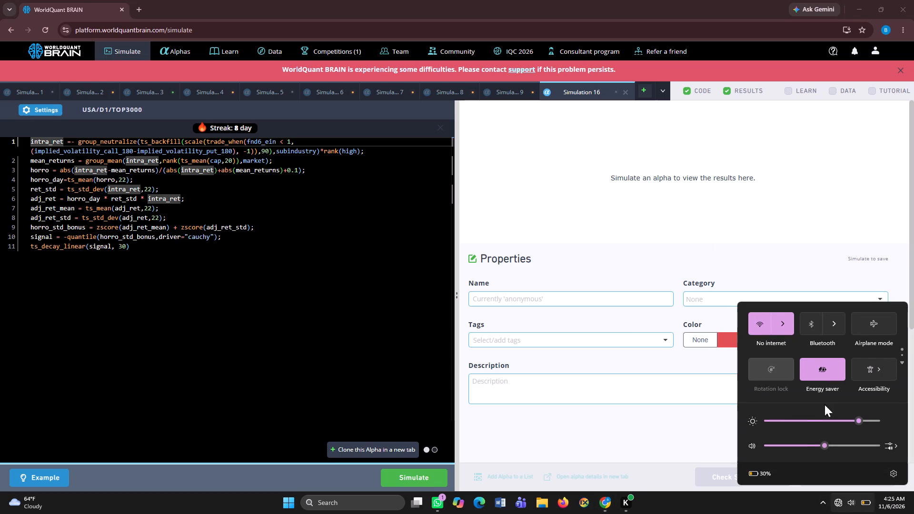
click(785, 326)
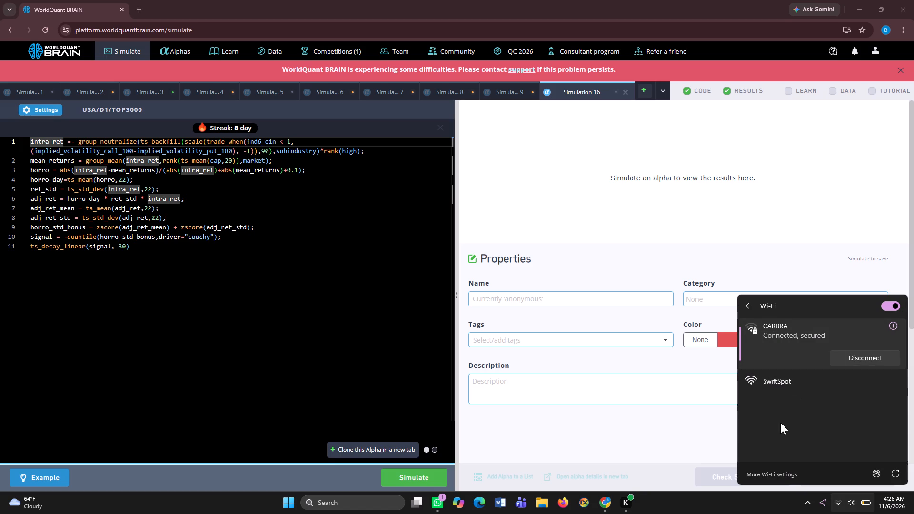
click(699, 416)
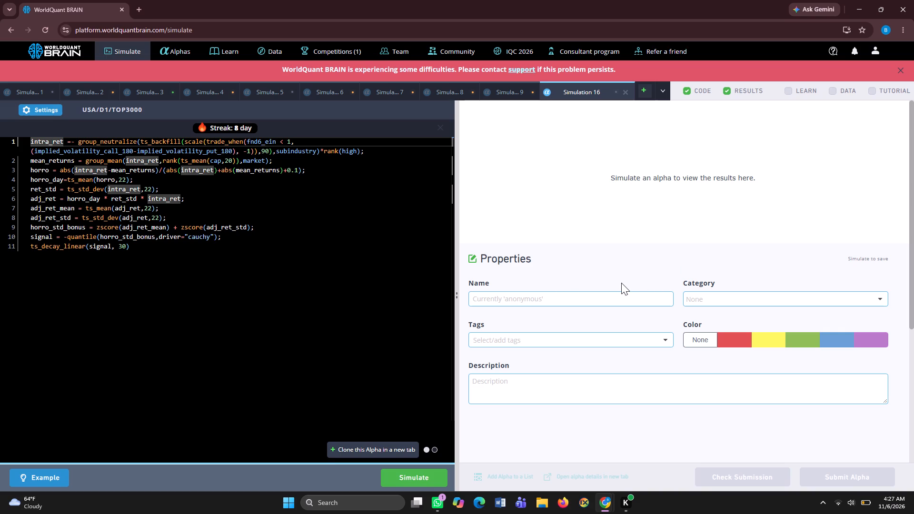
Simulate the cloned alpha in Simulation 16.
click(410, 475)
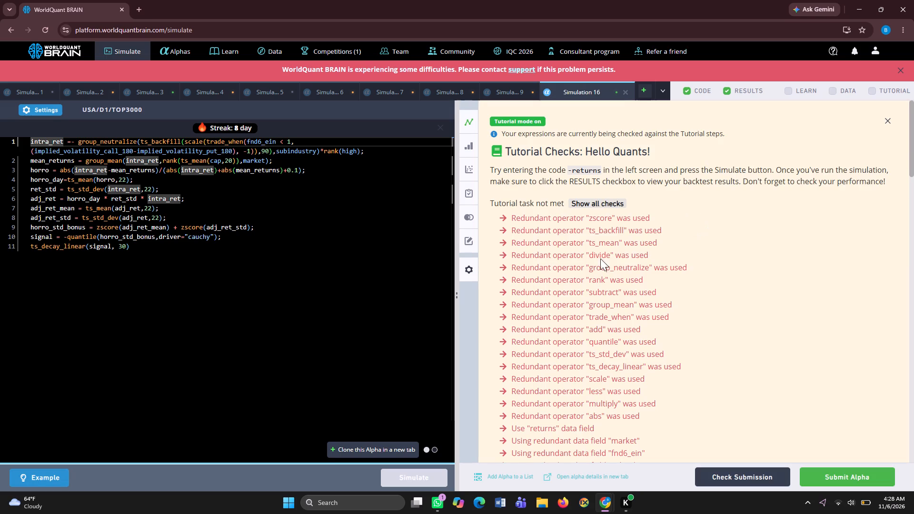
Examine the Simulation 16 results, from the tutorial checks and PnL chart to the yearly IS Summary table.
scroll(674, 271, down, 5)
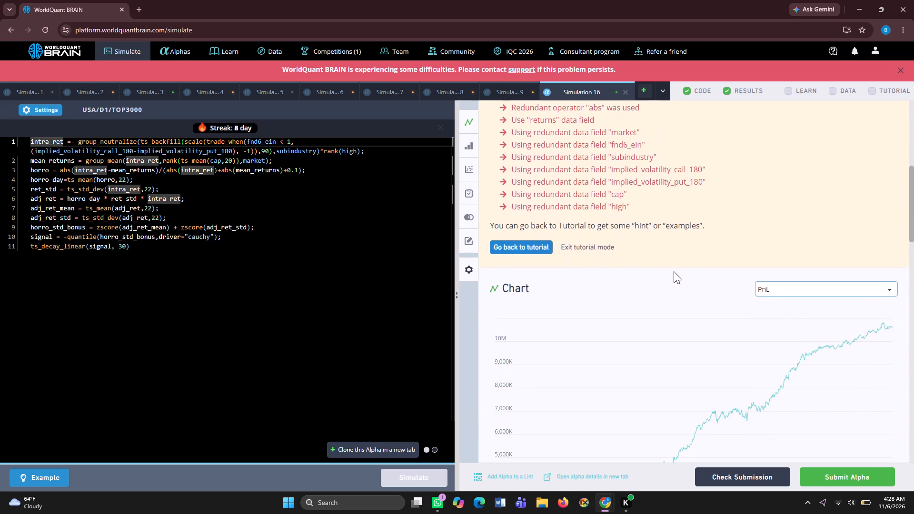
scroll(674, 271, down, 3)
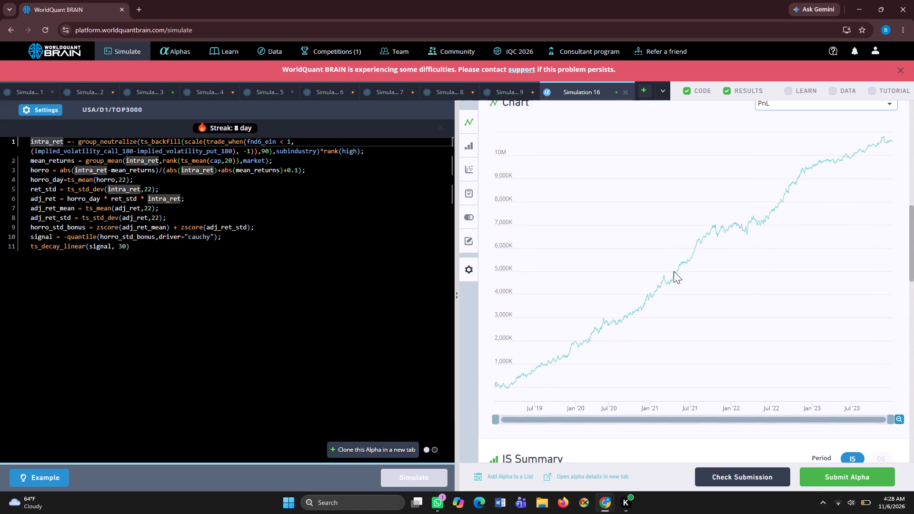
scroll(674, 269, down, 4)
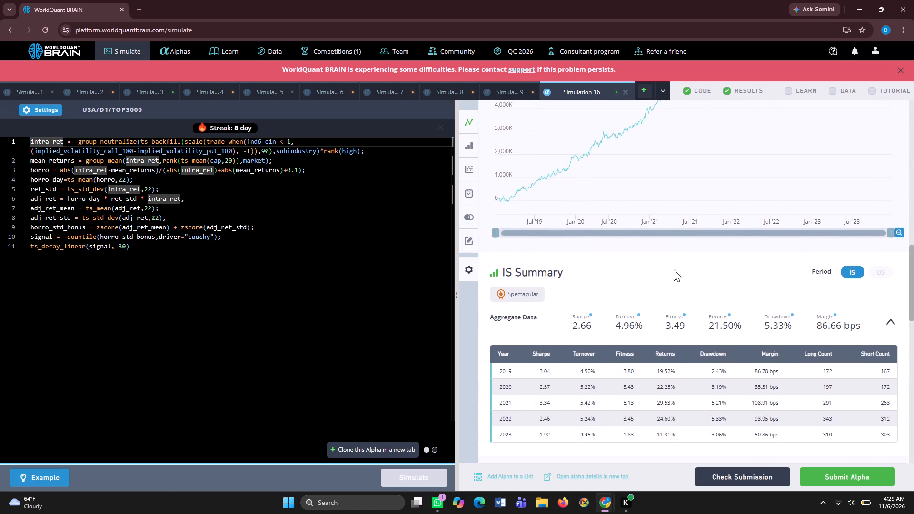
scroll(674, 269, down, 3)
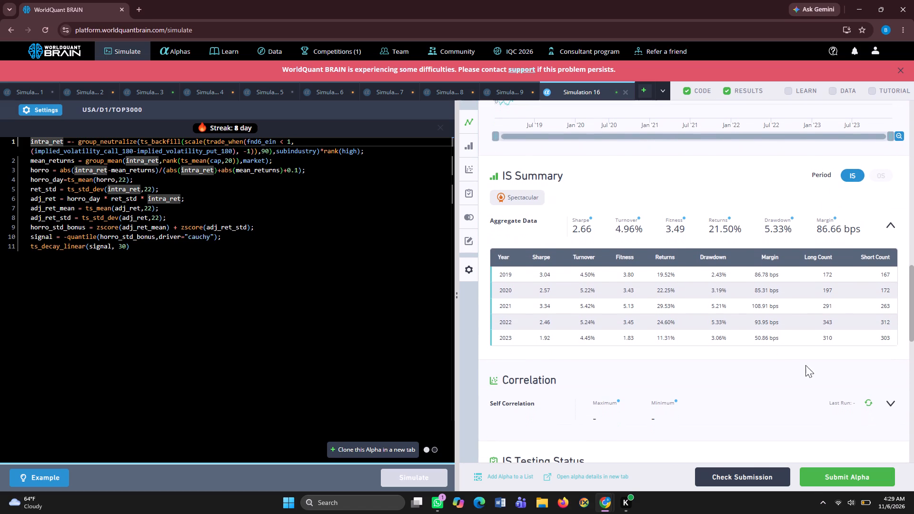
Run the self-correlation check on the Simulation 16 alpha and try to submit the alpha.
click(865, 398)
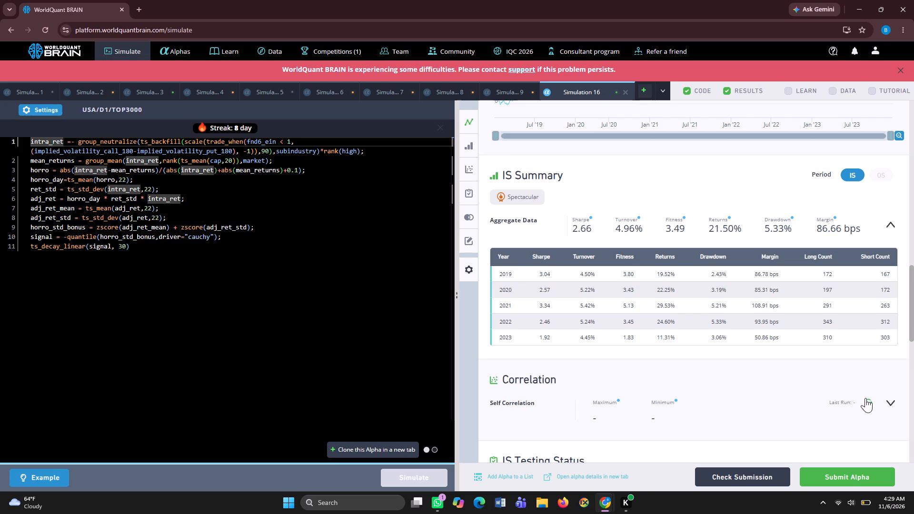
click(867, 405)
click(856, 473)
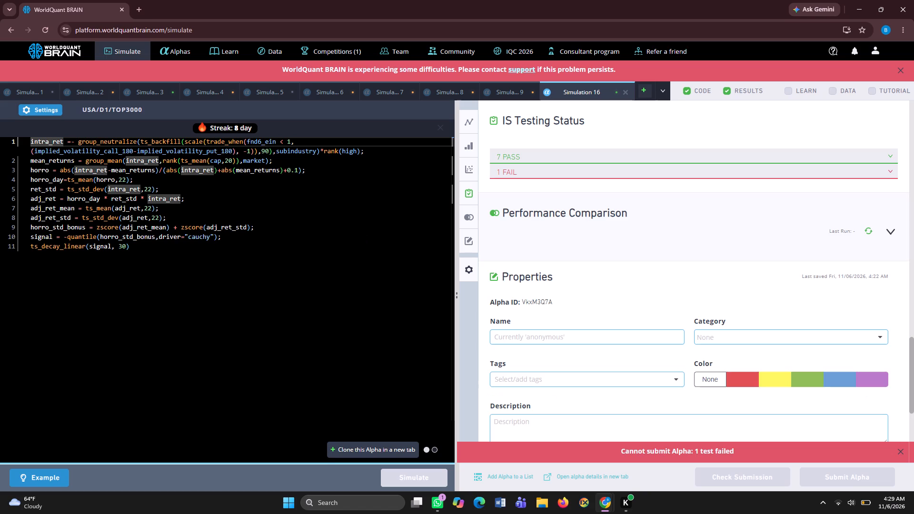
Set the truncation to 0.0005 in the Simulation 16 settings and apply the change.
click(42, 107)
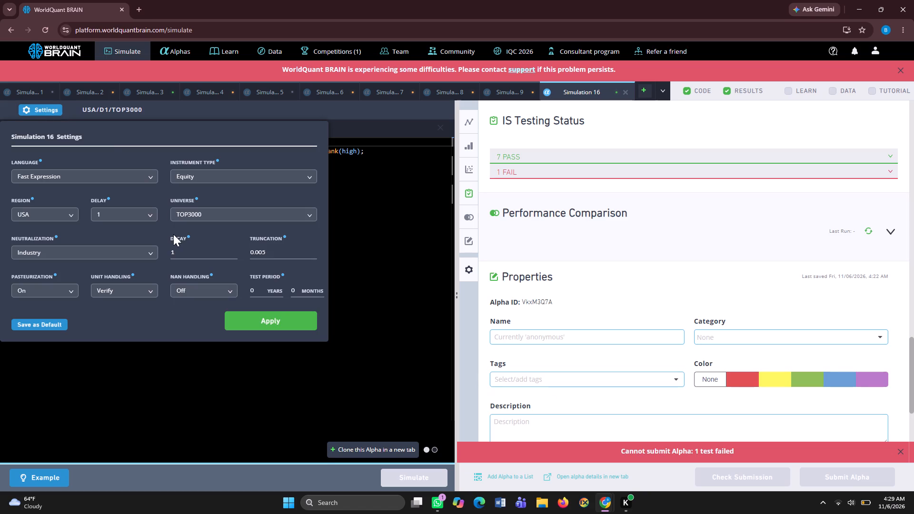
click(259, 249)
key(0)
click(266, 323)
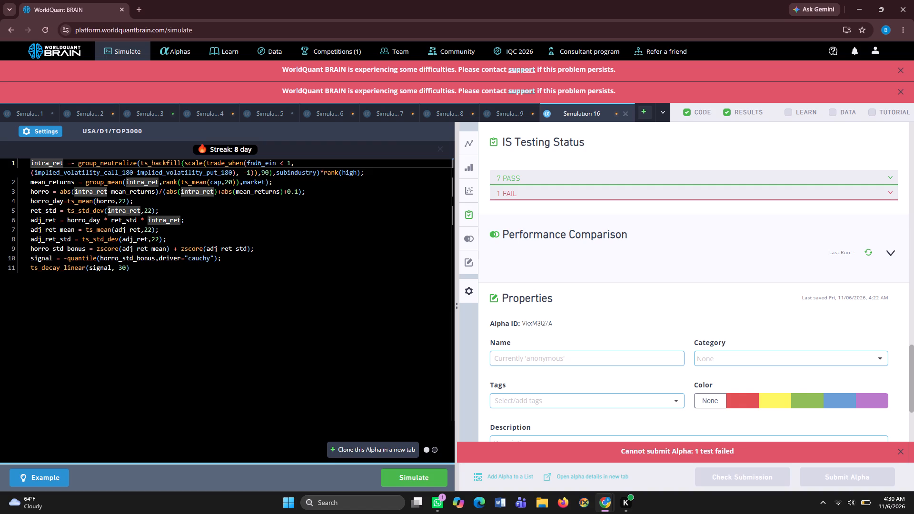
scroll(266, 323, down, 2)
Re-simulate the Simulation 16 alpha and dismiss both platform error banners.
click(418, 481)
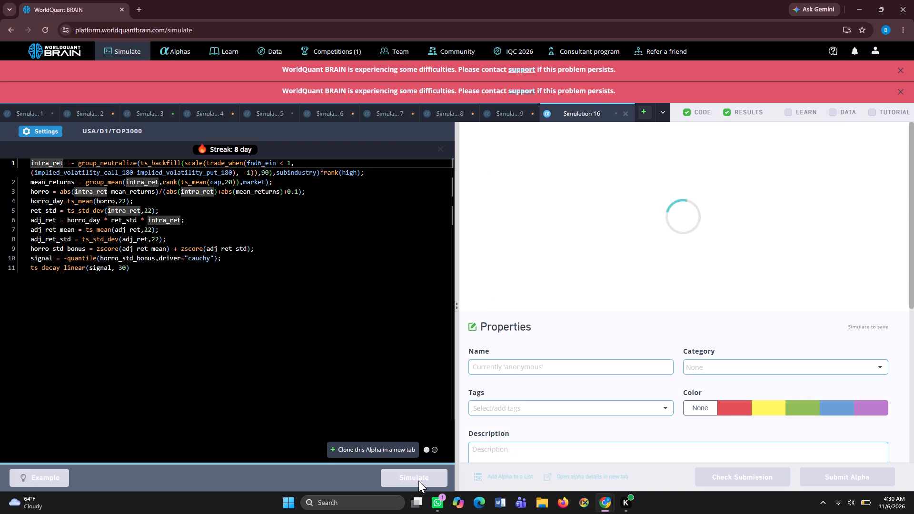
click(902, 91)
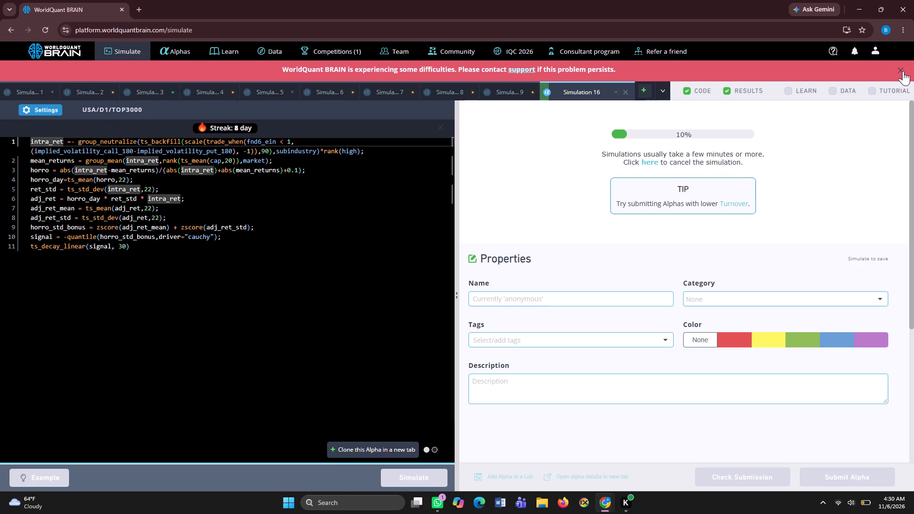
click(903, 69)
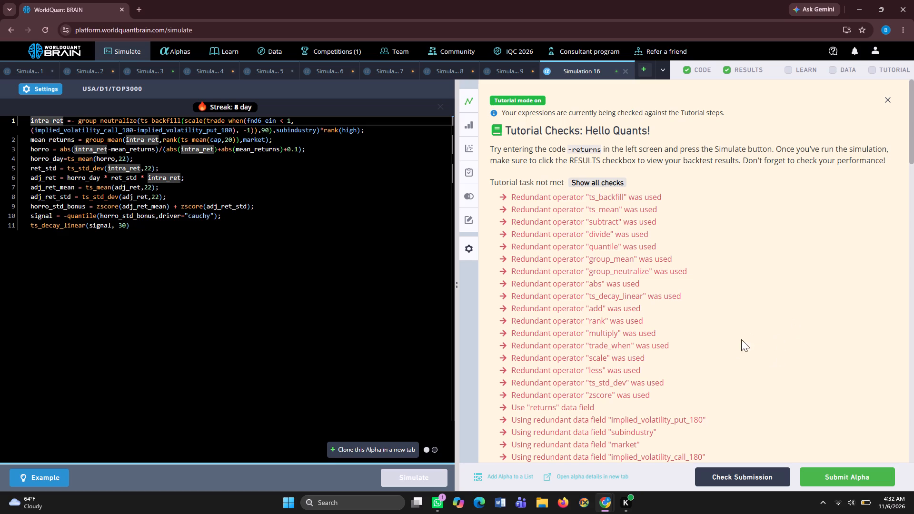
Review the new PnL chart and IS Summary, run the self-correlation check, and try to submit the re-simulated alpha.
scroll(777, 340, down, 5)
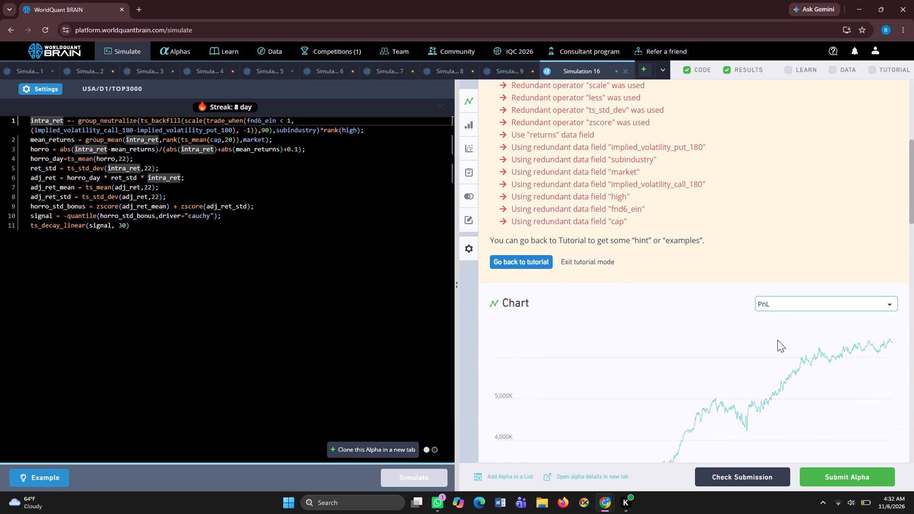
scroll(777, 340, down, 5)
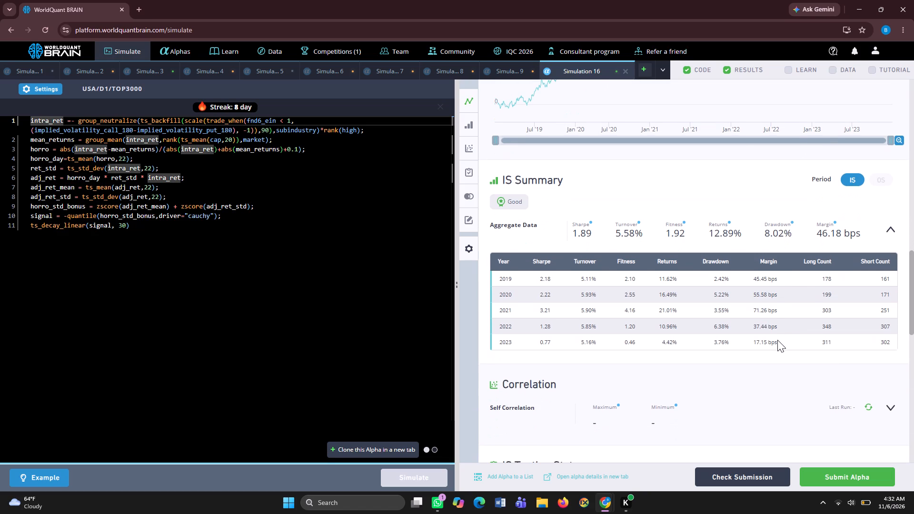
click(868, 404)
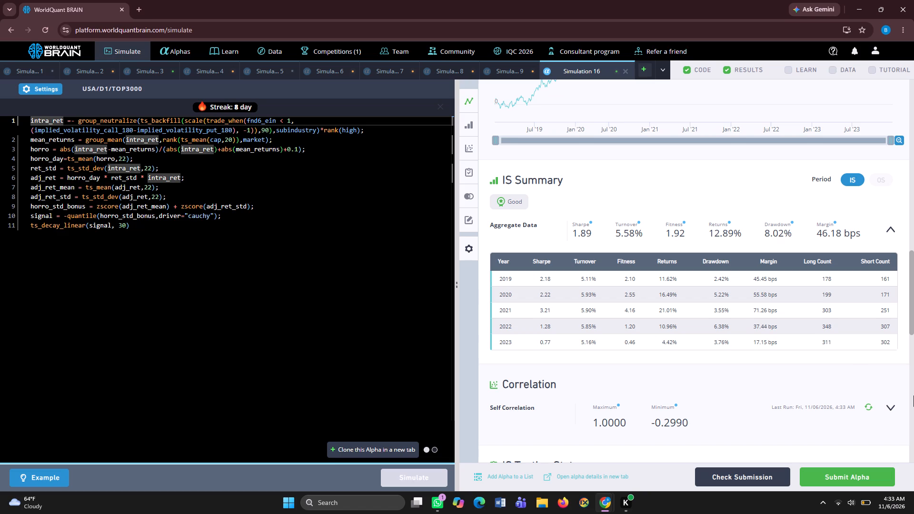
click(858, 472)
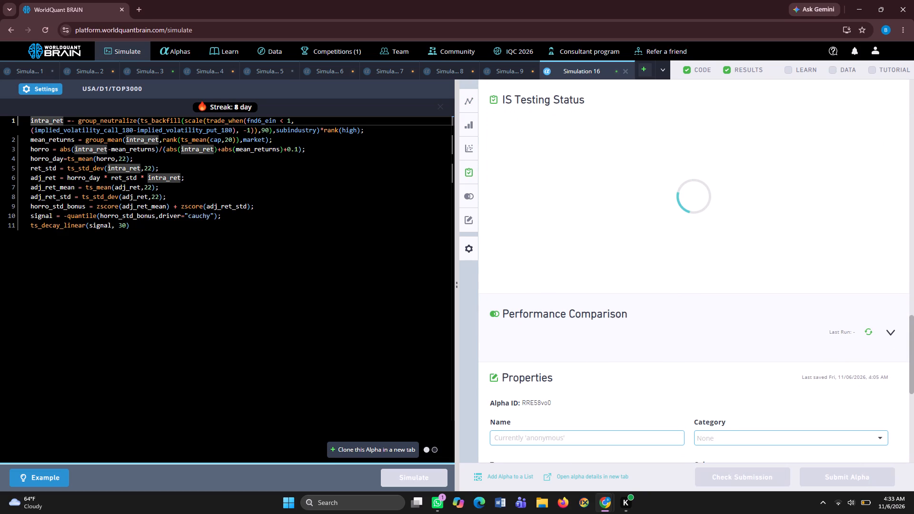
Set the test period to 1 year in the Simulation 16 settings and apply the change.
click(51, 91)
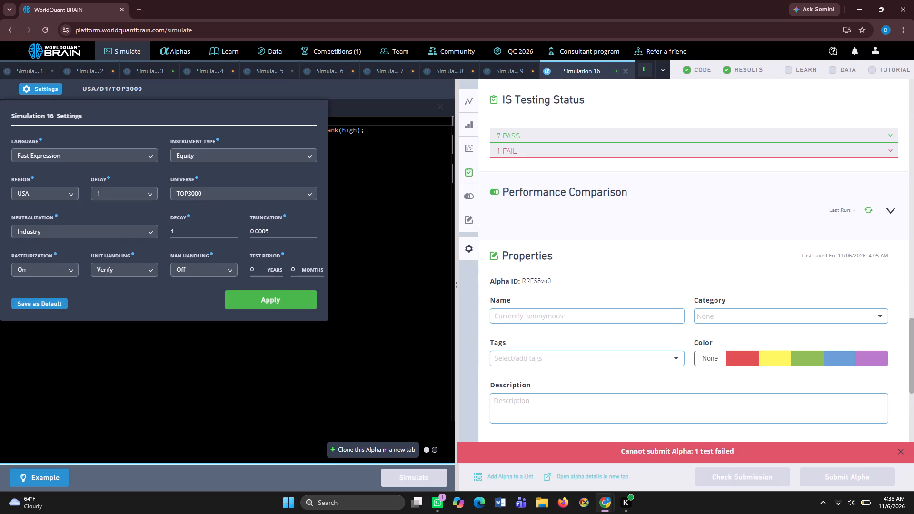
click(257, 269)
key(BackSpace)
key(1)
click(298, 296)
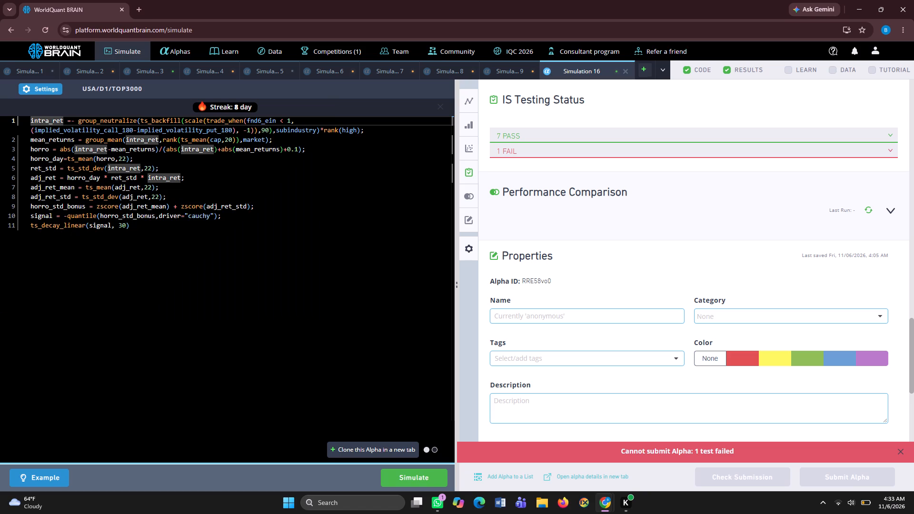
Clone the Simulation 16 alpha into a new simulation tab and start simulating the clone.
click(382, 443)
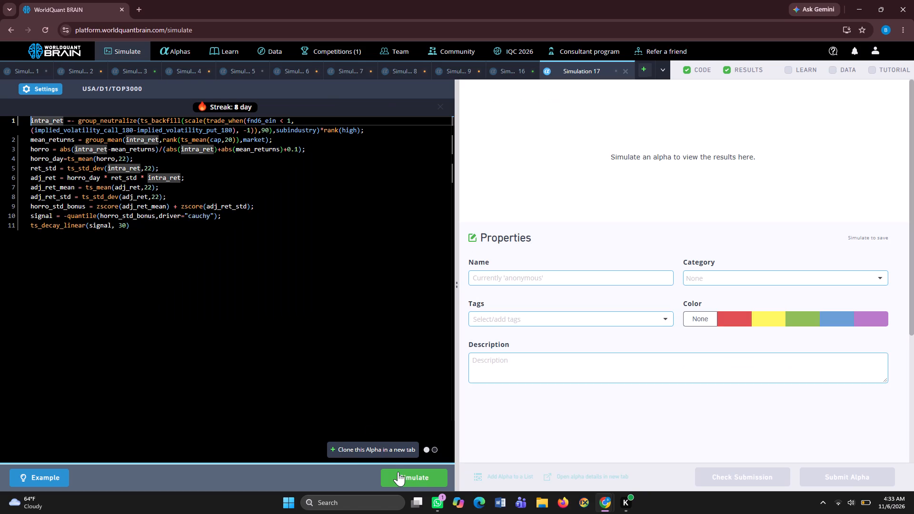
click(398, 472)
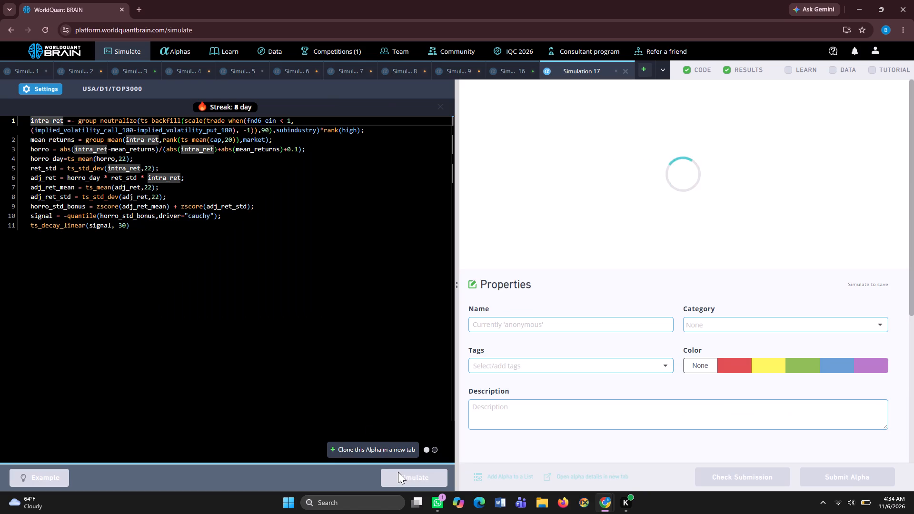
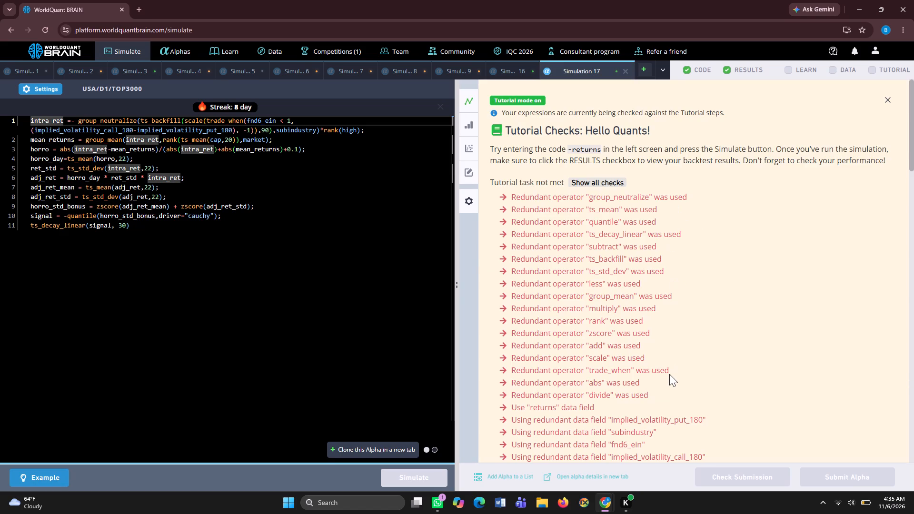
Review the cloned alpha's results in Simulation 17, examining the tutorial checks, PnL chart and yearly figures in the OS Summary.
scroll(669, 374, down, 2)
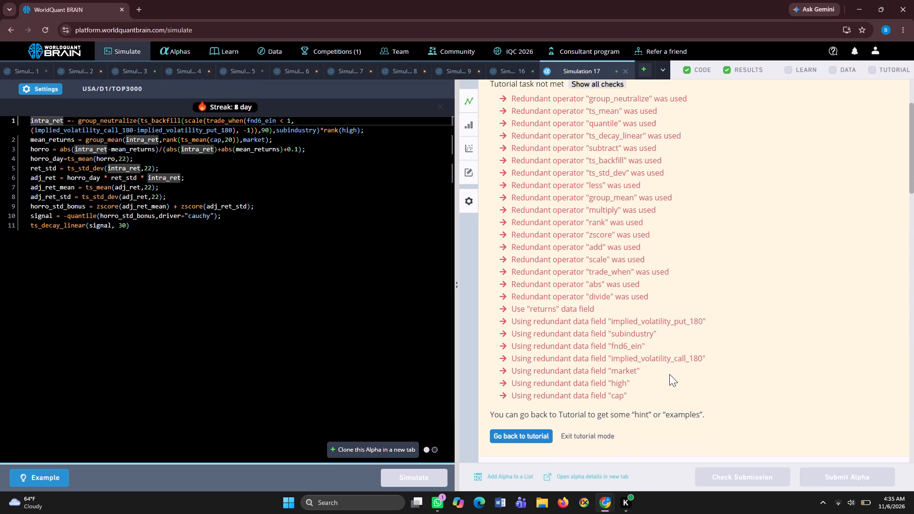
scroll(669, 374, down, 6)
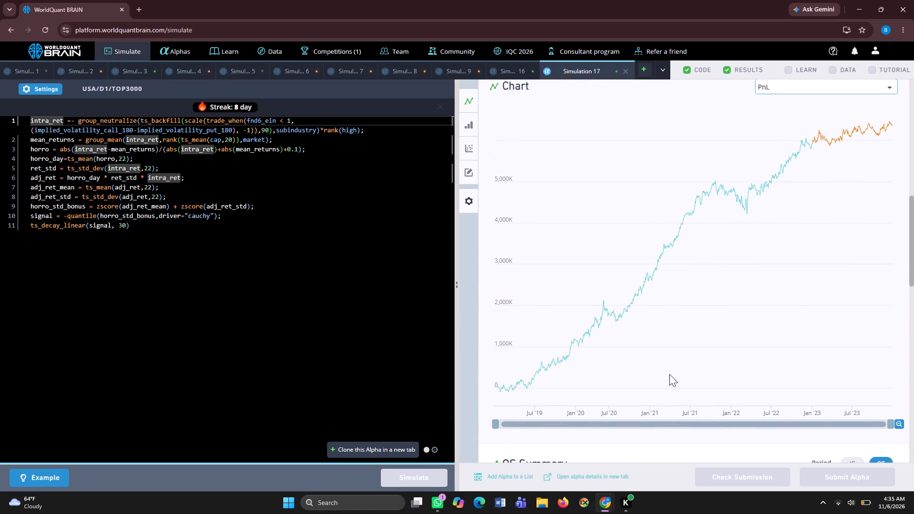
scroll(661, 322, down, 1)
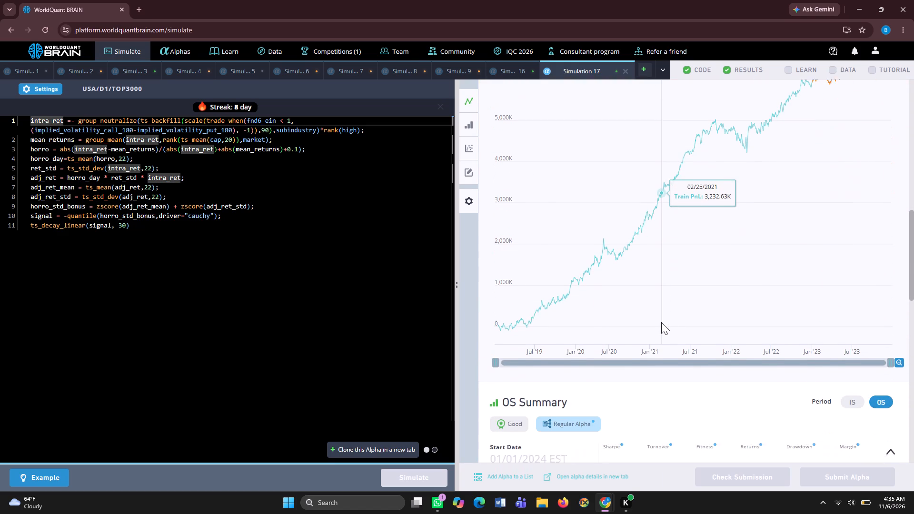
scroll(661, 322, down, 2)
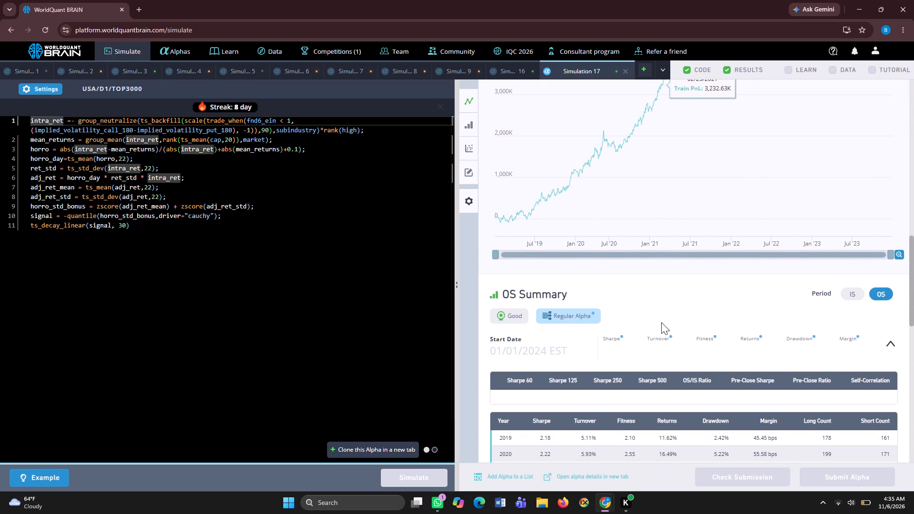
scroll(661, 322, down, 5)
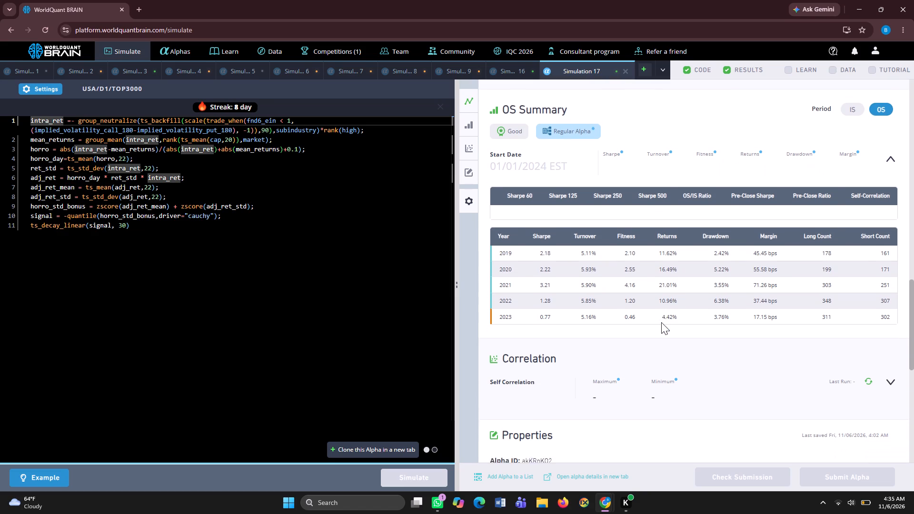
Run the self-correlation check on the Simulation 17 alpha and look over its Properties section.
scroll(661, 322, down, 1)
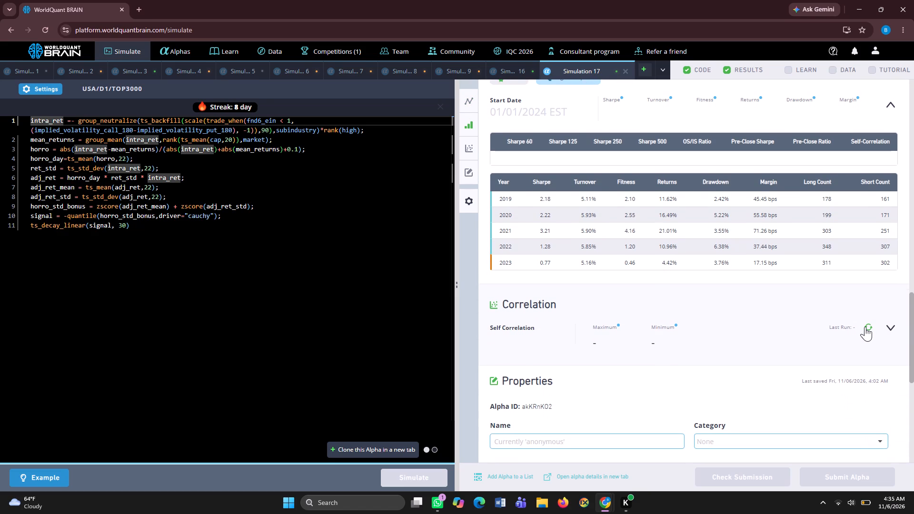
click(867, 326)
scroll(867, 326, down, 4)
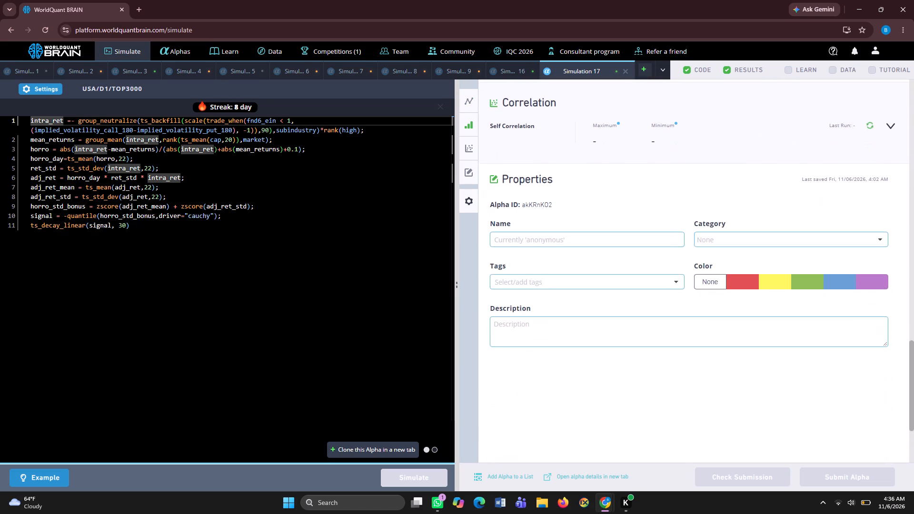
scroll(867, 326, down, 4)
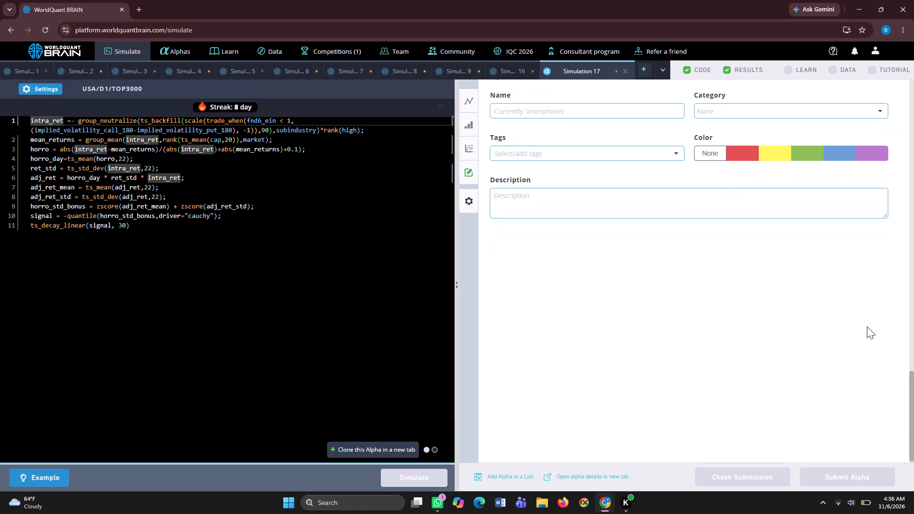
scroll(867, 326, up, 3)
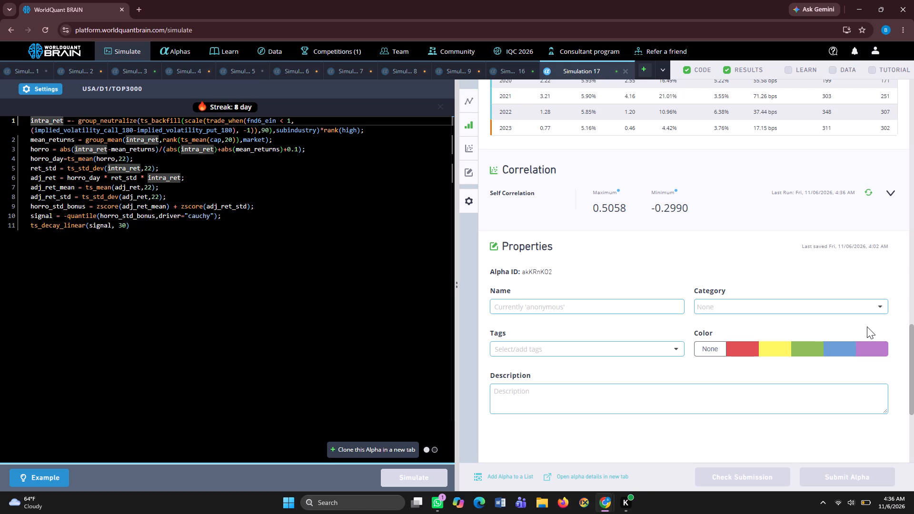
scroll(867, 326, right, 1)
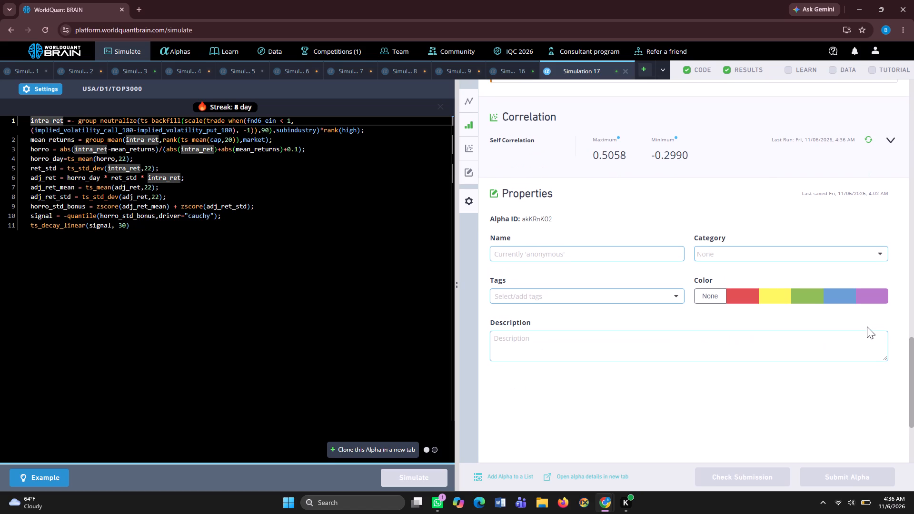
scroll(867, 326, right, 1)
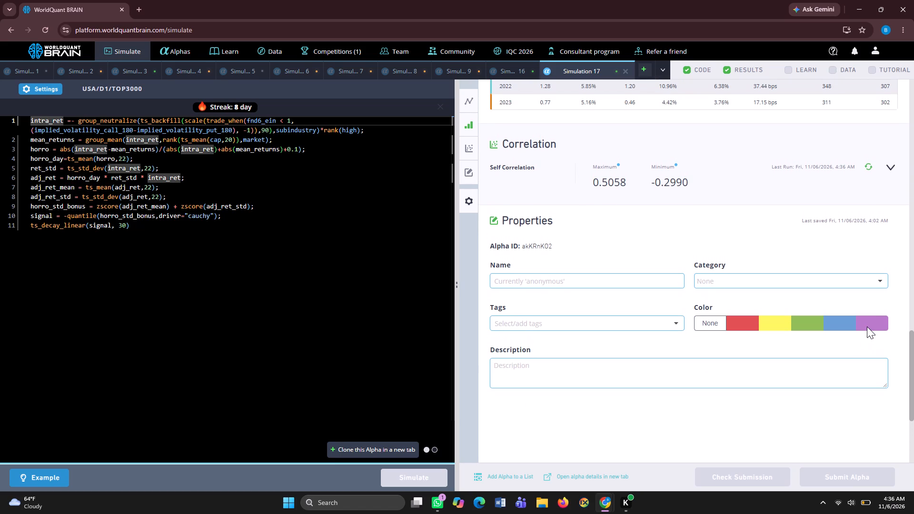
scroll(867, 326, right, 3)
Disconnect from the CARBRA Wi-Fi network, reconnect to it, and return to the simulation page.
click(838, 499)
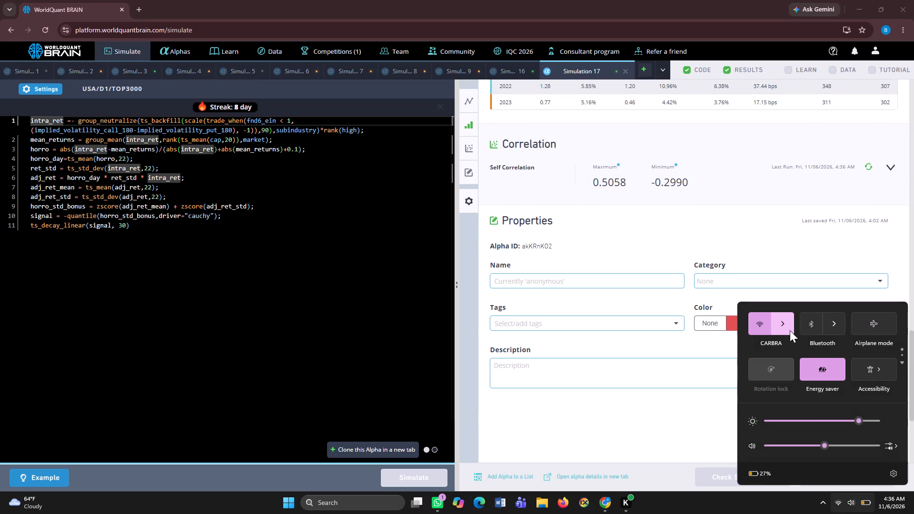
click(789, 328)
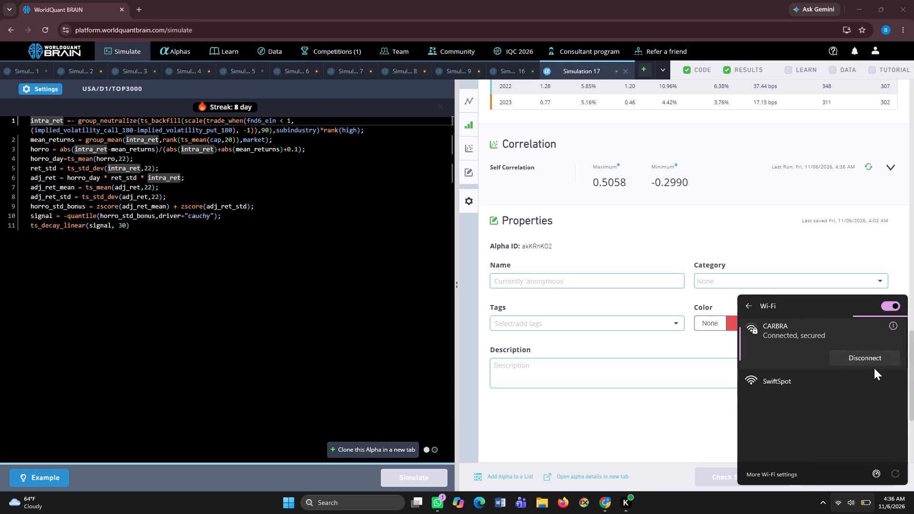
click(873, 358)
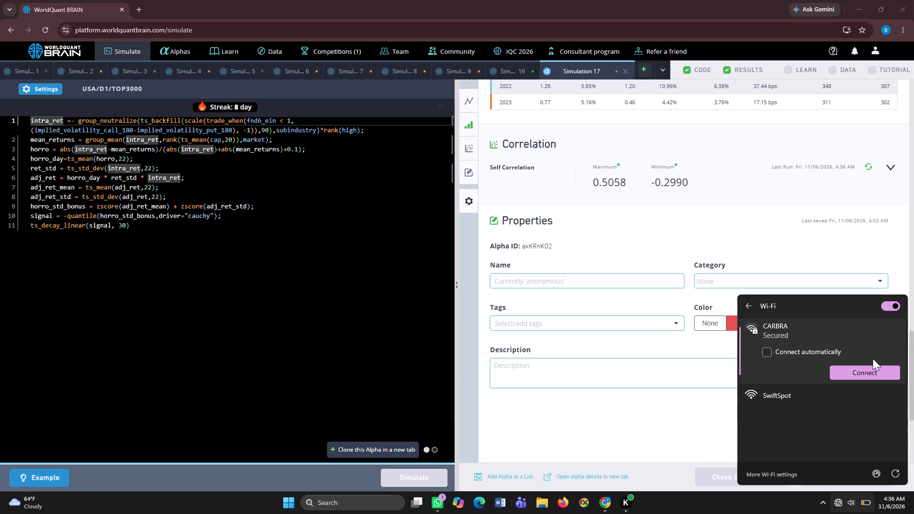
click(873, 358)
click(873, 373)
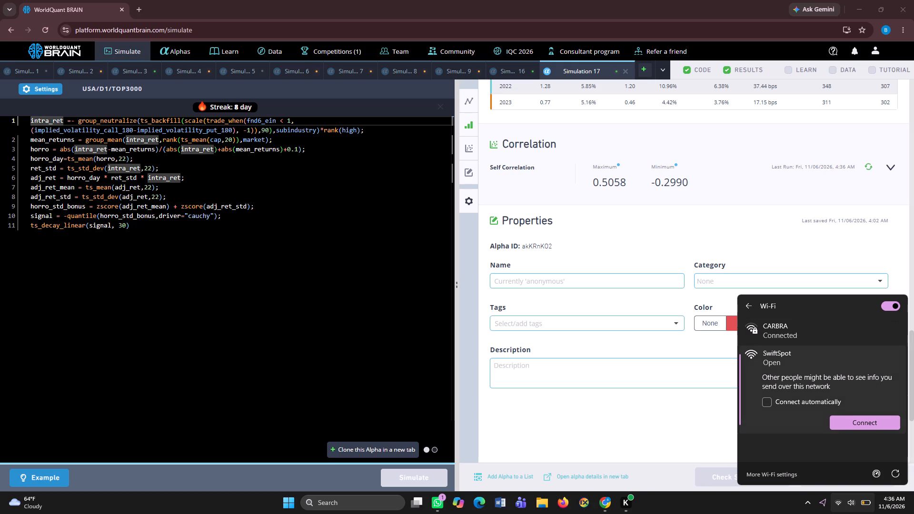
click(689, 422)
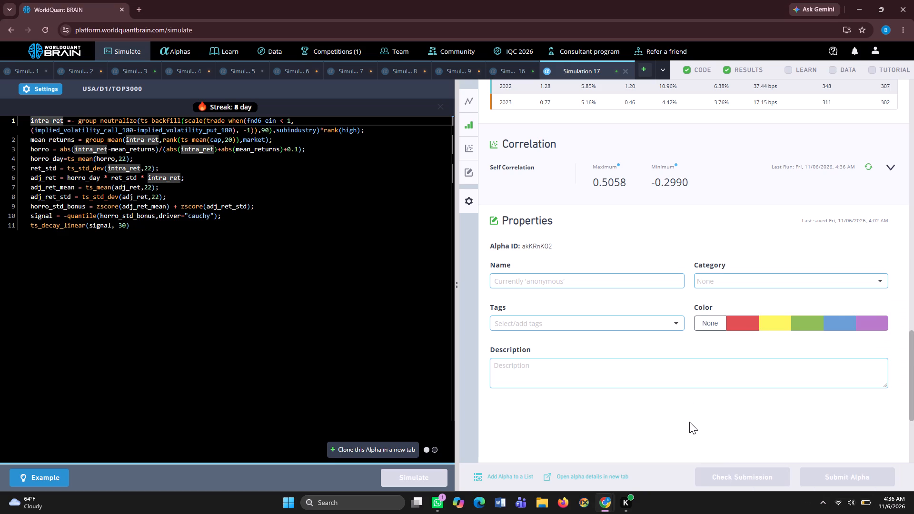
Clone the Simulation 17 alpha into a new simulation tab and start simulating the clone.
scroll(689, 422, down, 2)
scroll(689, 422, up, 5)
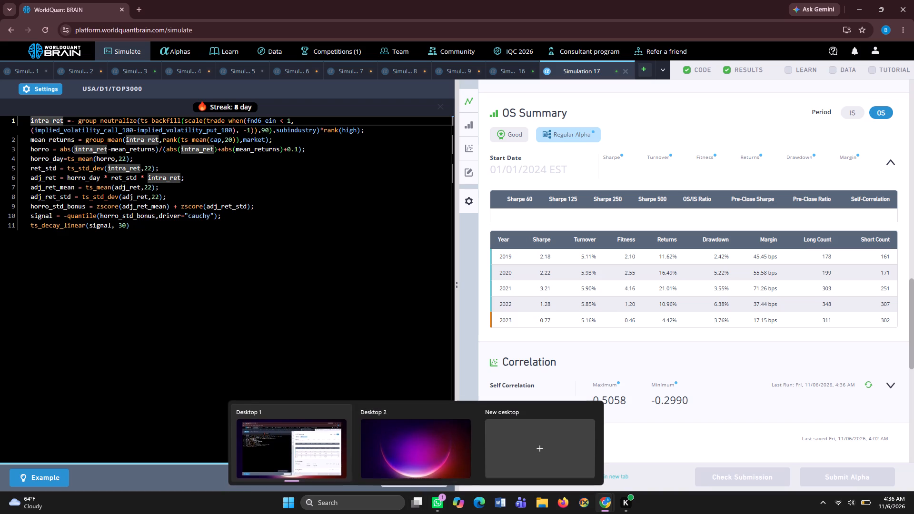
click(400, 448)
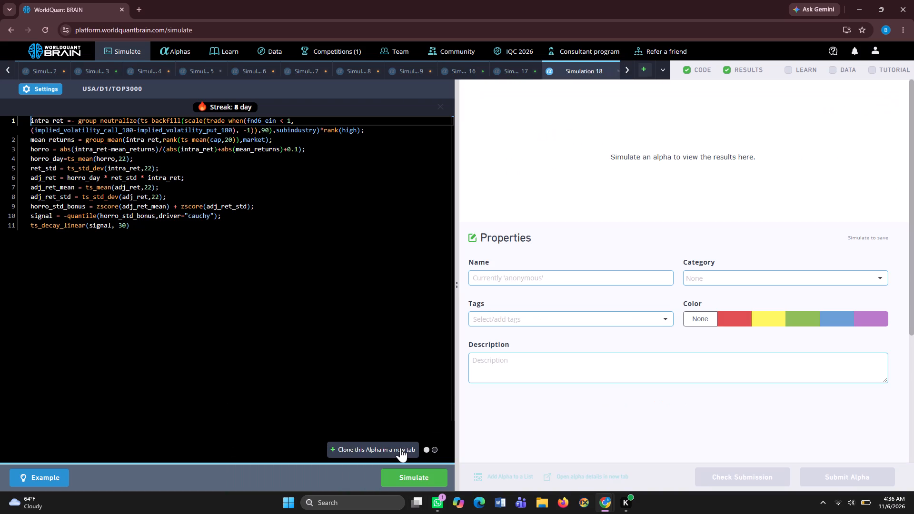
click(417, 478)
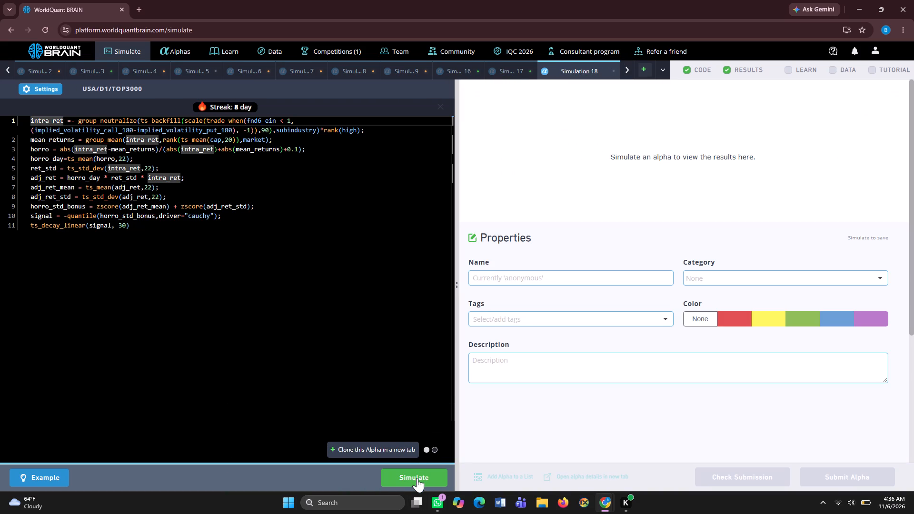
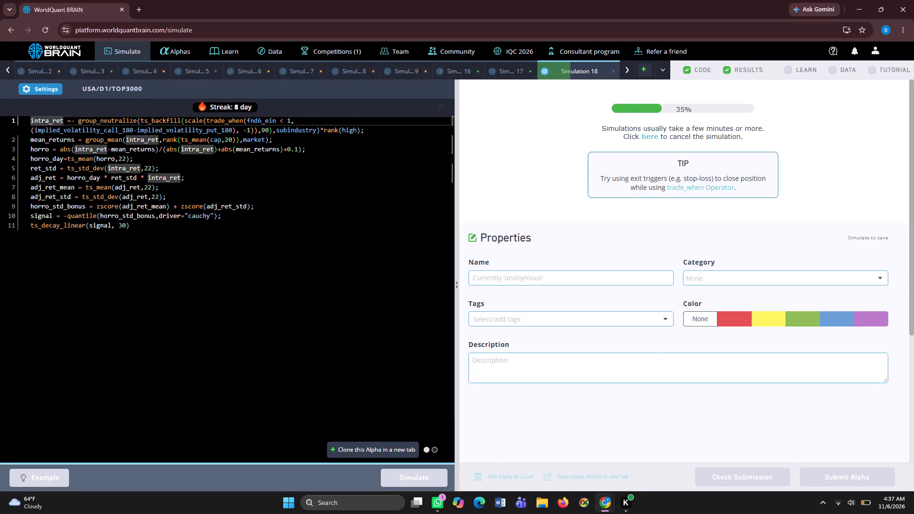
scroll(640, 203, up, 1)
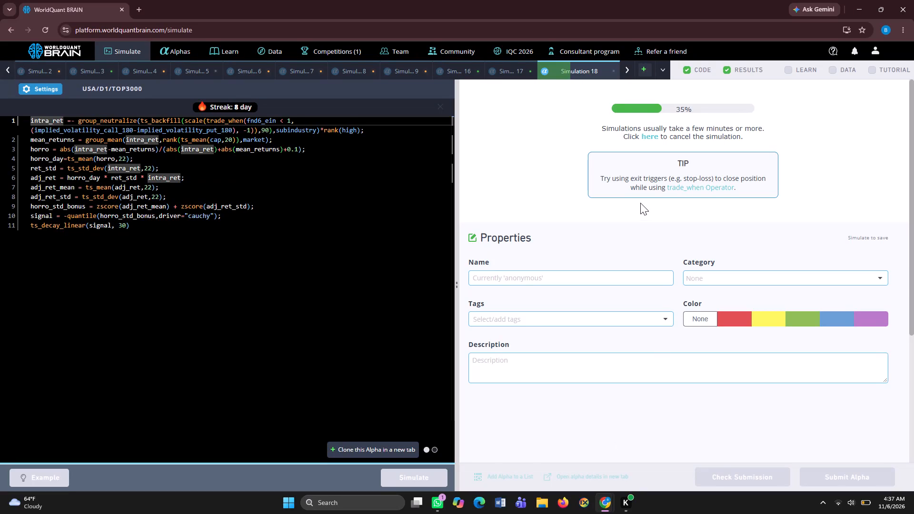
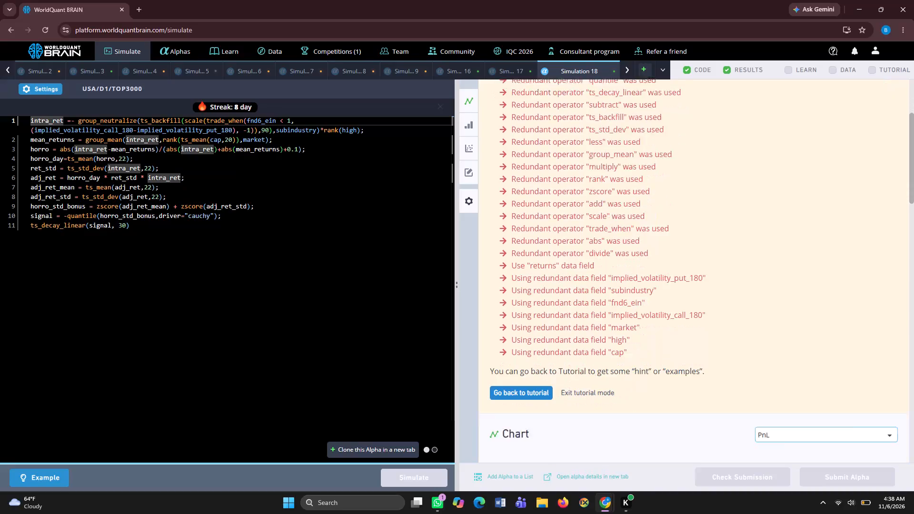
Set the truncation of Simulation 18 to 0.005 and apply the settings.
scroll(640, 203, down, 1)
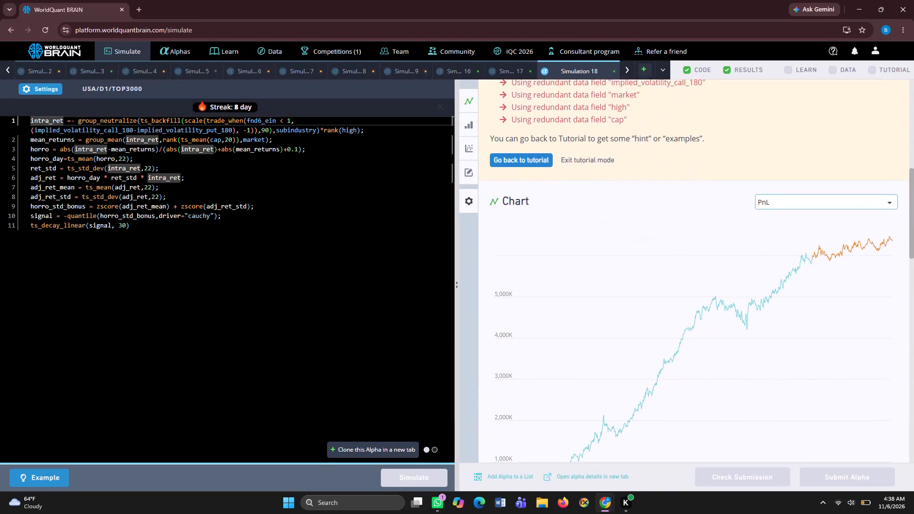
scroll(640, 203, down, 2)
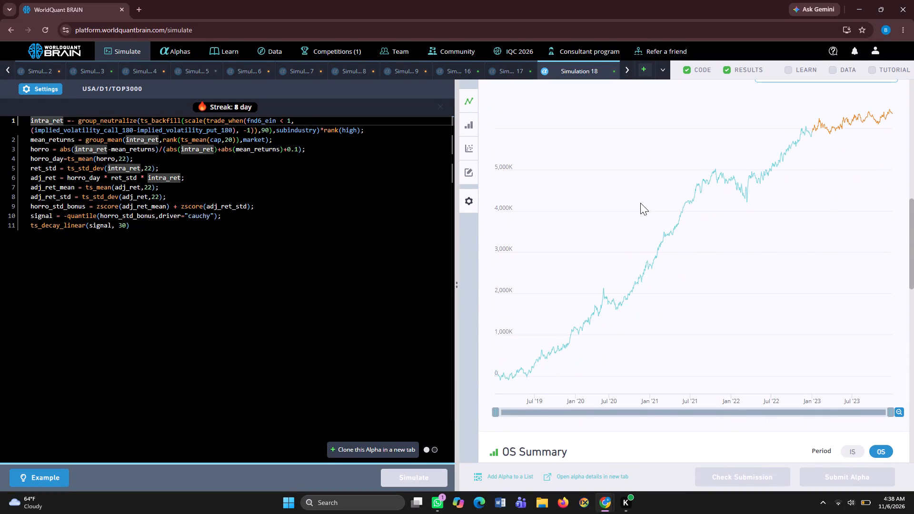
scroll(640, 203, down, 1)
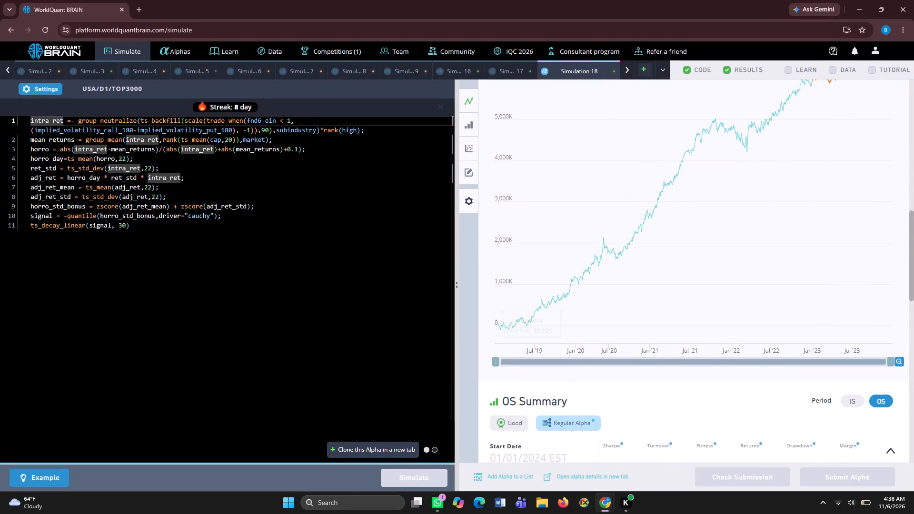
click(48, 88)
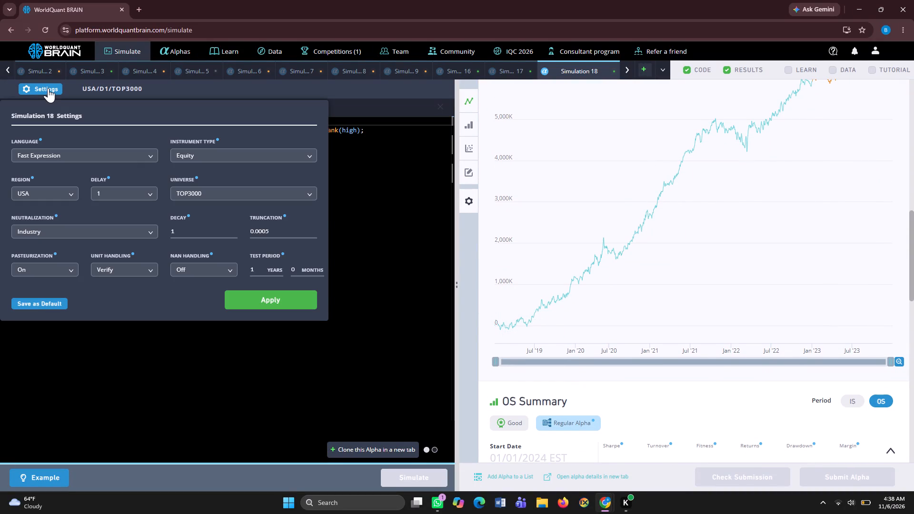
click(263, 226)
key(BackSpace)
click(255, 292)
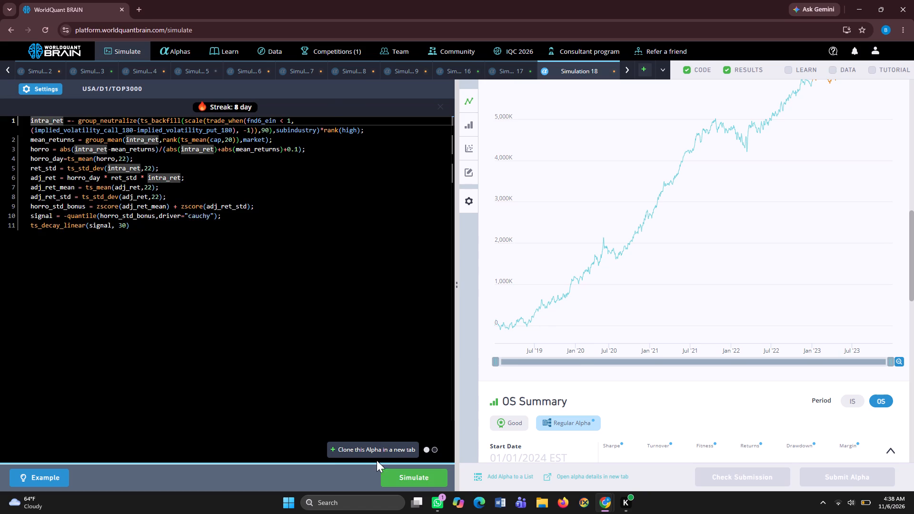
Clone the alpha with the new truncation into a separate simulation and simulate the clone.
click(381, 449)
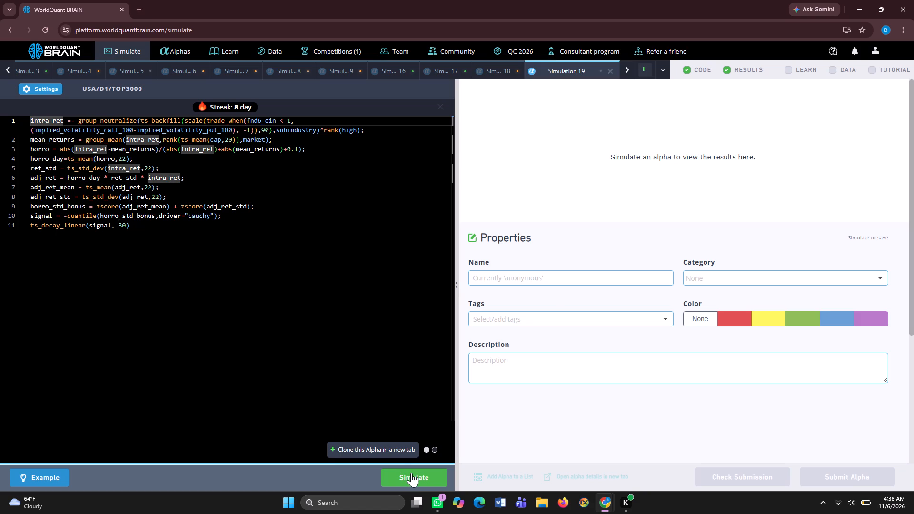
click(411, 473)
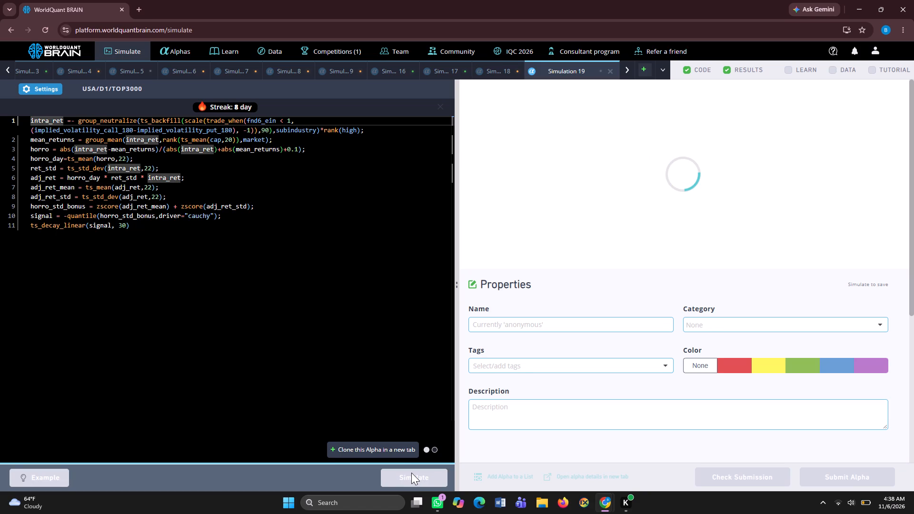
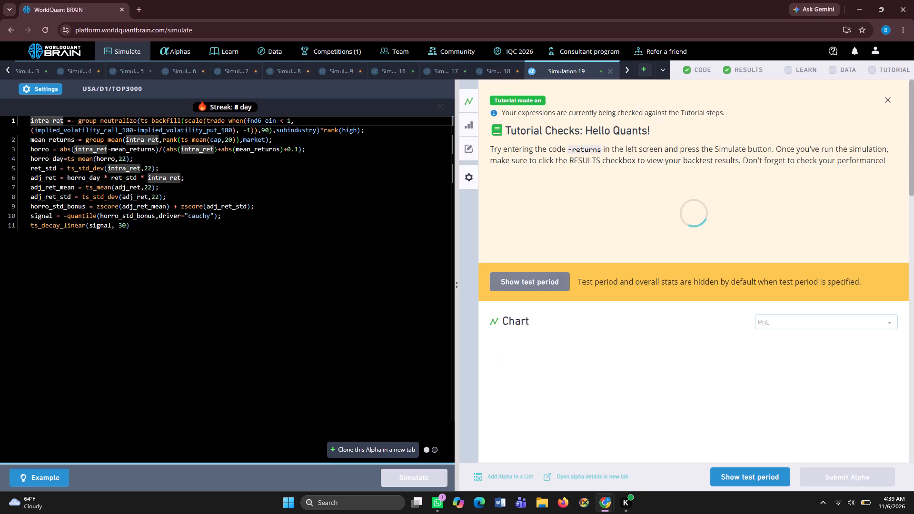
Show the test period for Simulation 19 and examine its PnL chart and yearly IS Summary figures.
click(734, 471)
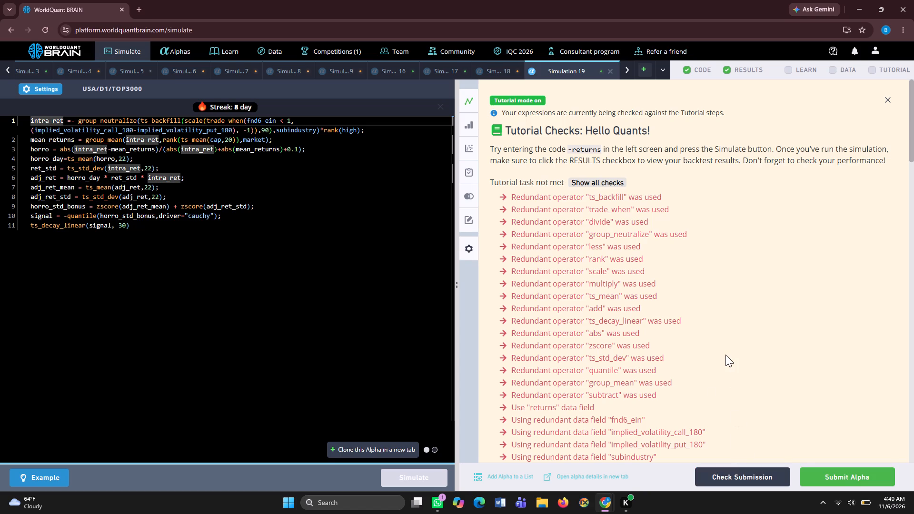
scroll(725, 355, down, 5)
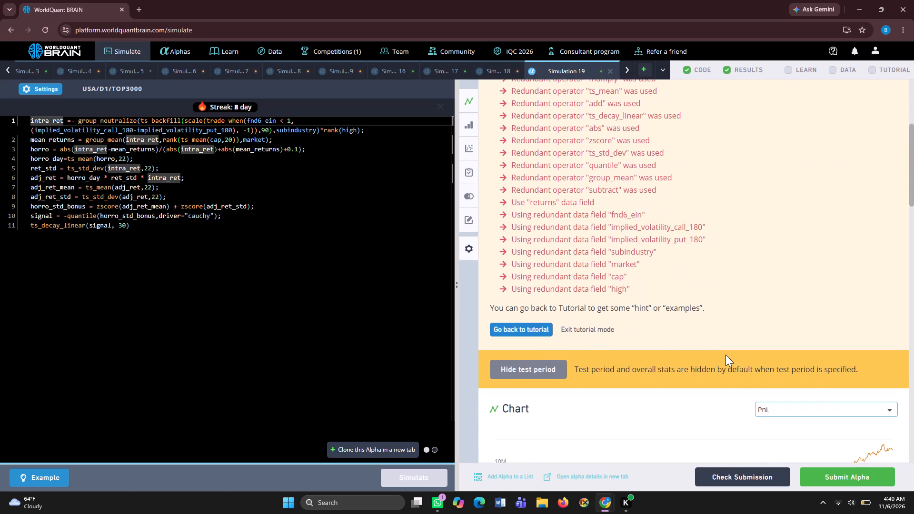
scroll(725, 355, down, 6)
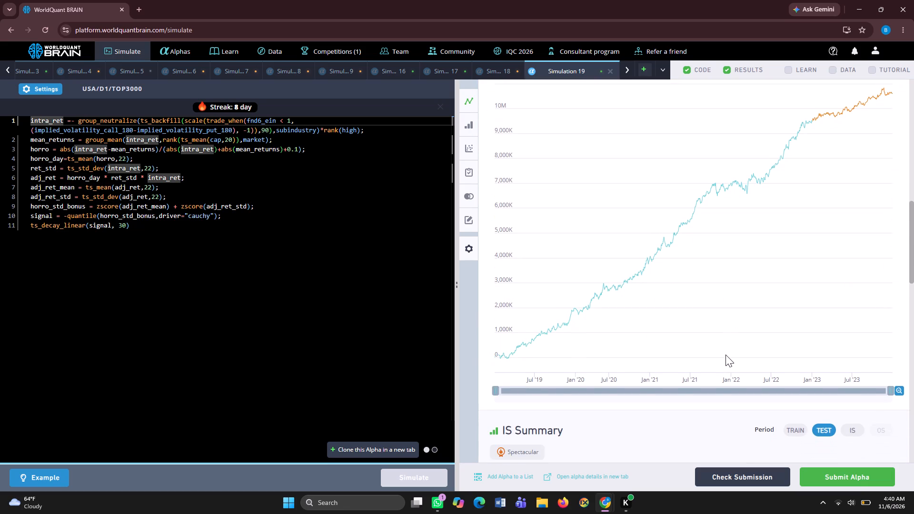
scroll(725, 355, down, 2)
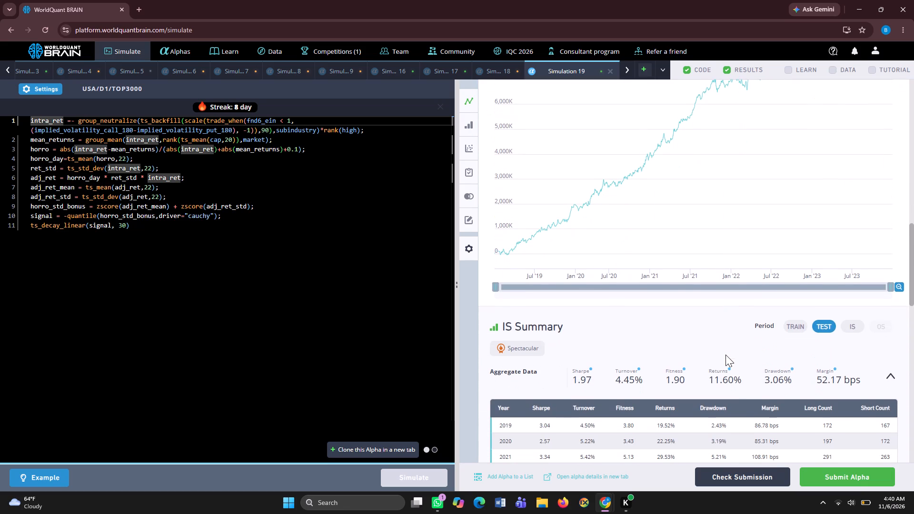
scroll(725, 355, down, 4)
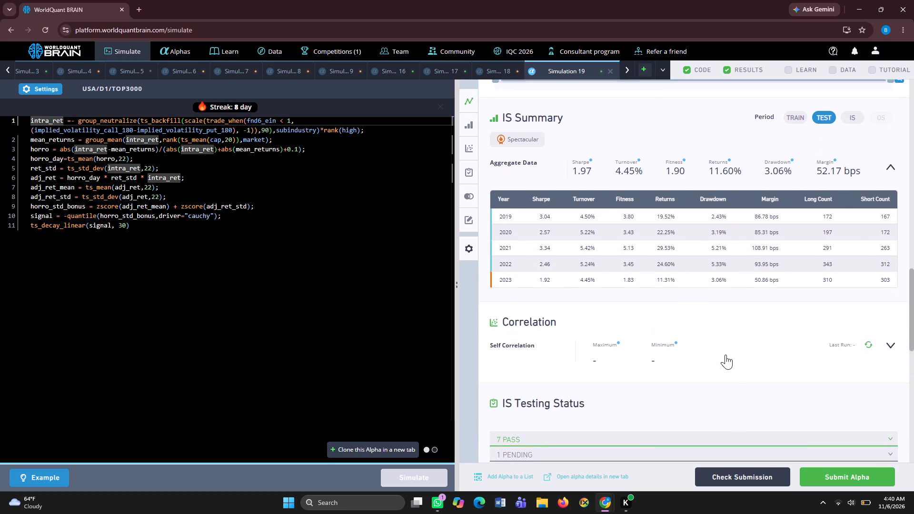
Run the self-correlation check on Simulation 19's alpha.
click(867, 343)
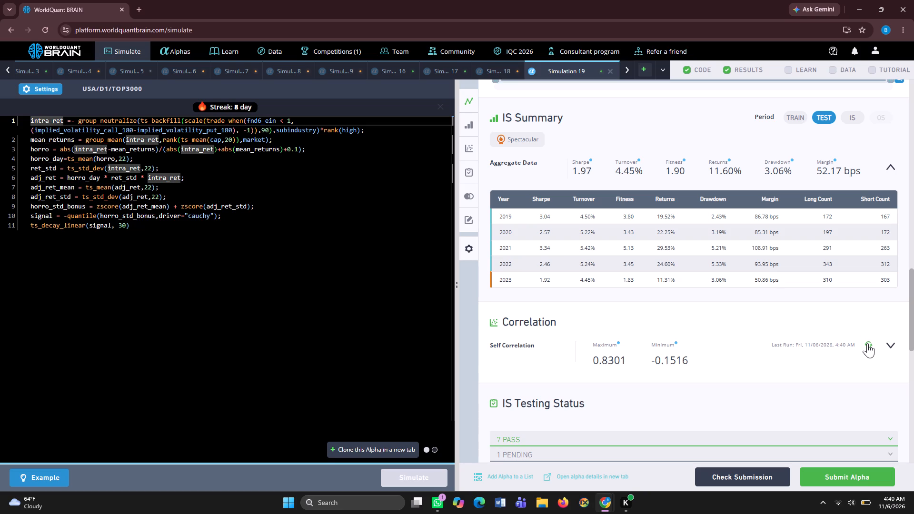
Try to submit the alpha from Simulation 19.
click(832, 472)
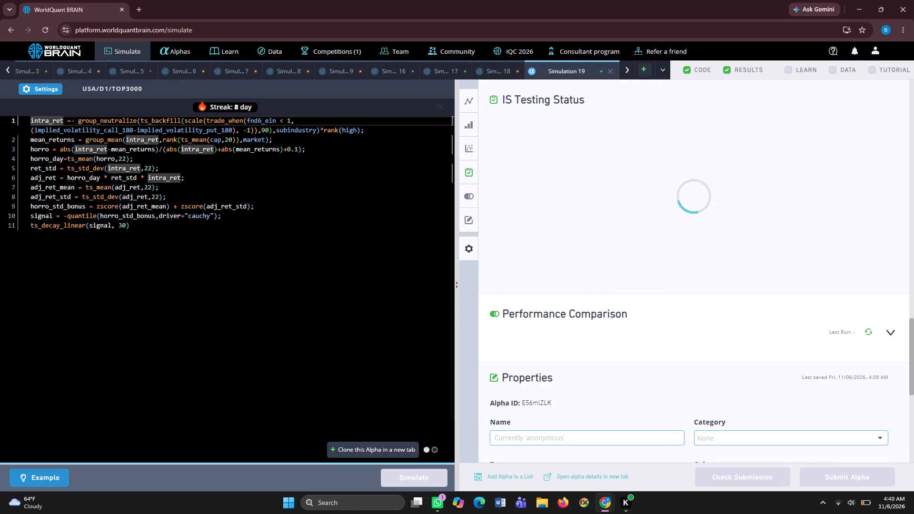
Set the decay of Simulation 19 to 2 and apply the settings.
click(50, 86)
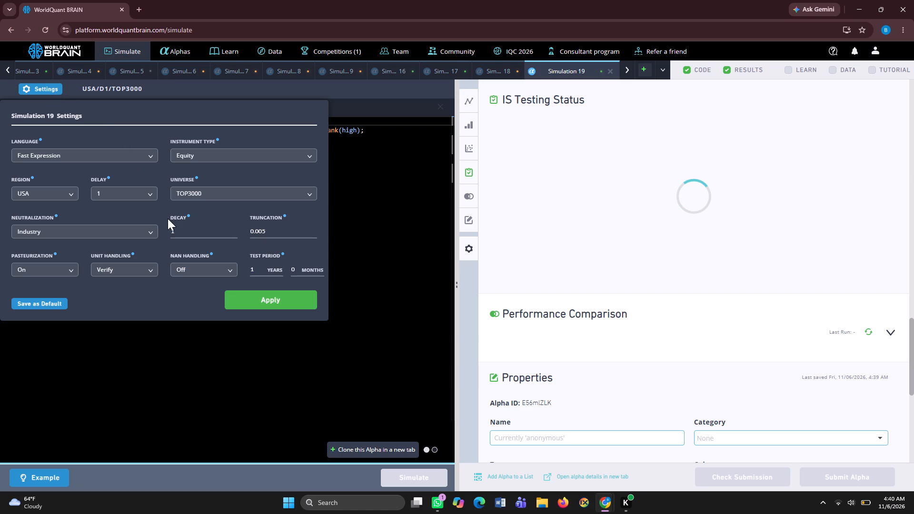
click(183, 227)
key(BackSpace)
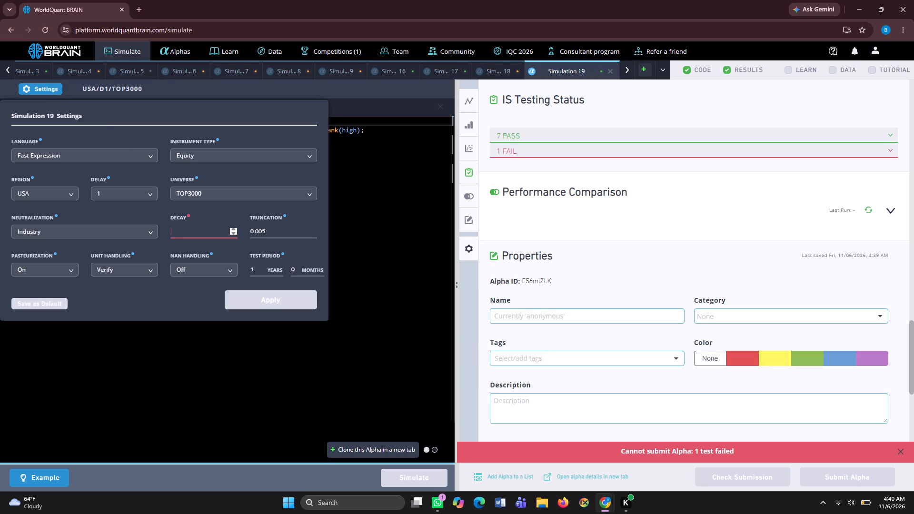
key(2)
click(295, 302)
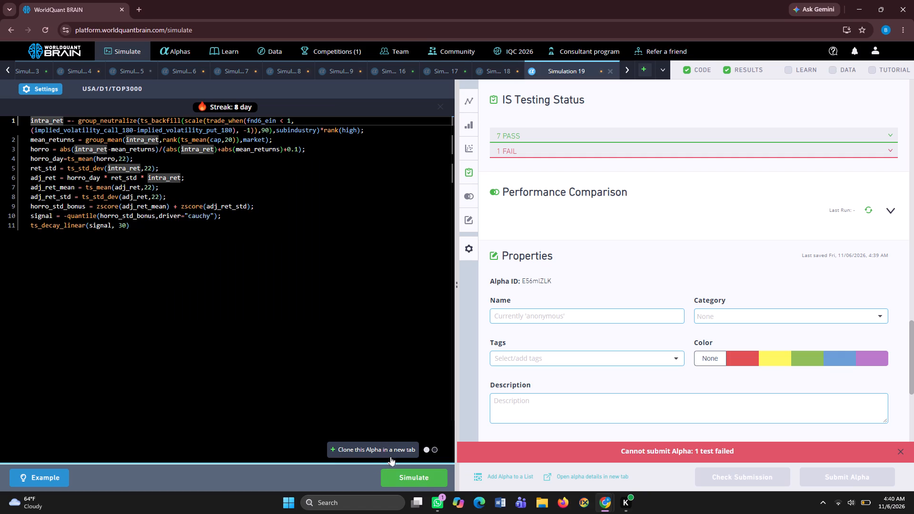
Clone the alpha with the new decay into a separate simulation and simulate the clone.
click(393, 451)
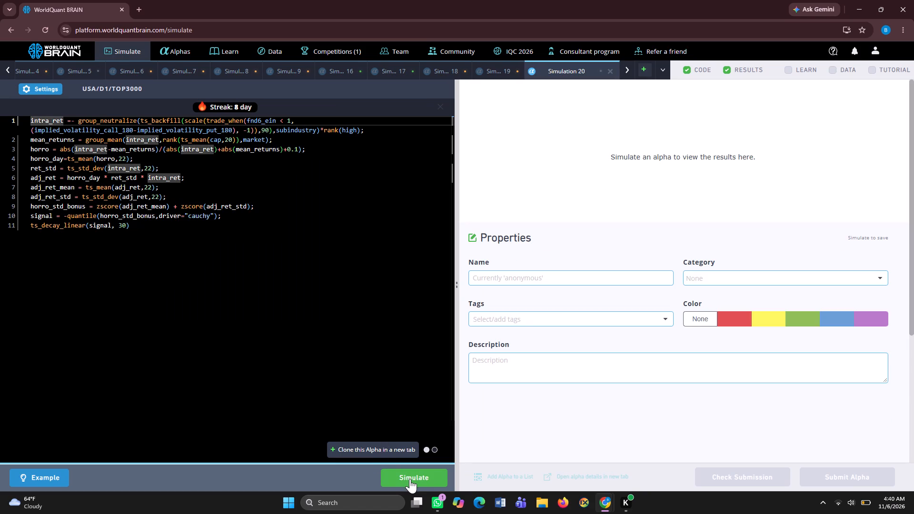
click(410, 479)
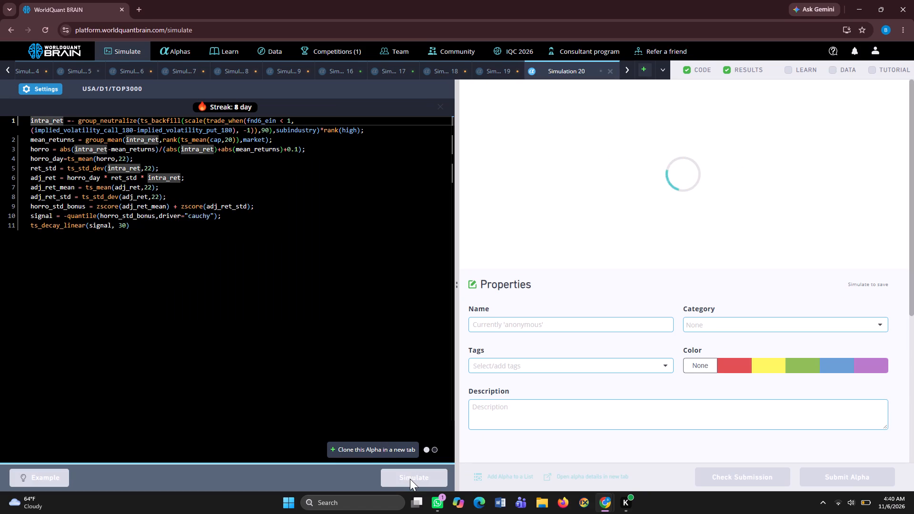
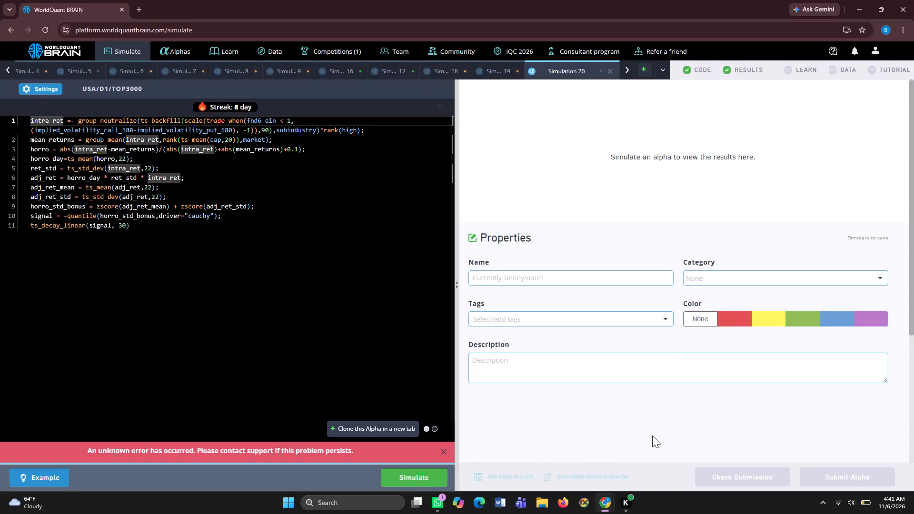
Check the computer's Wi-Fi connection status in the list of available networks.
click(838, 503)
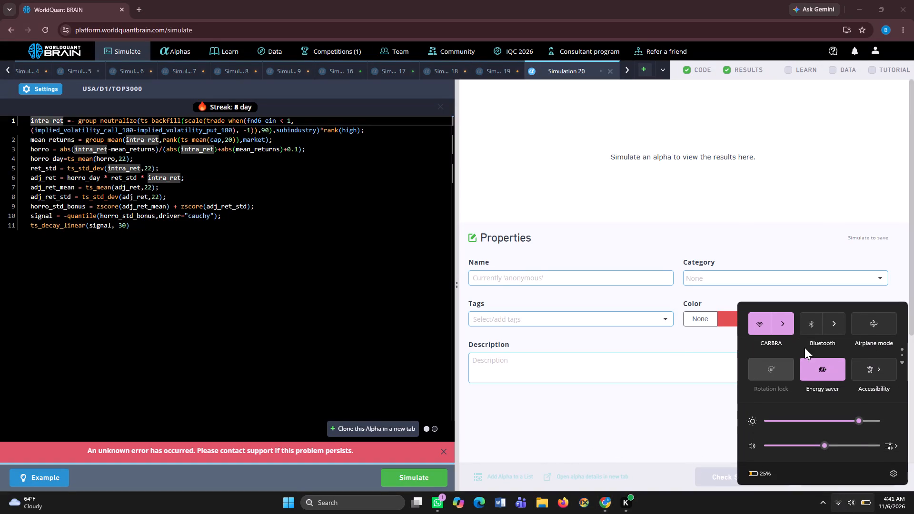
click(781, 331)
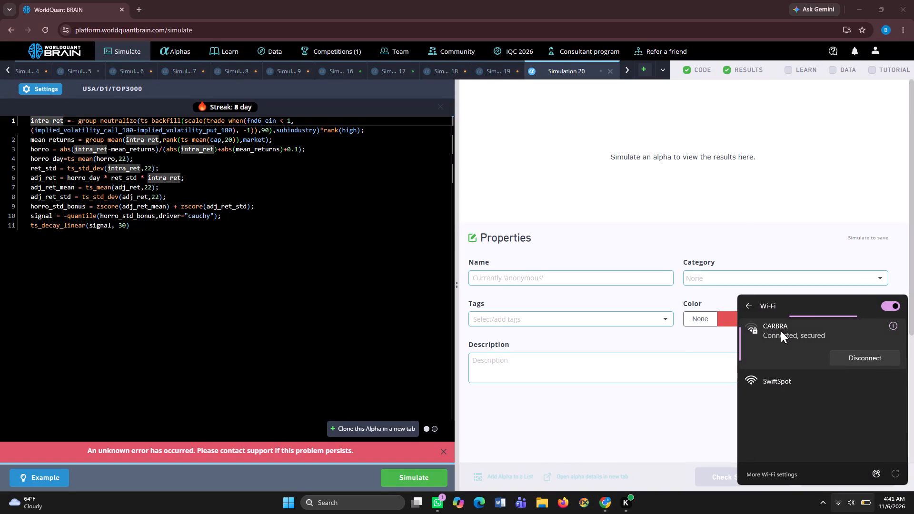
click(656, 453)
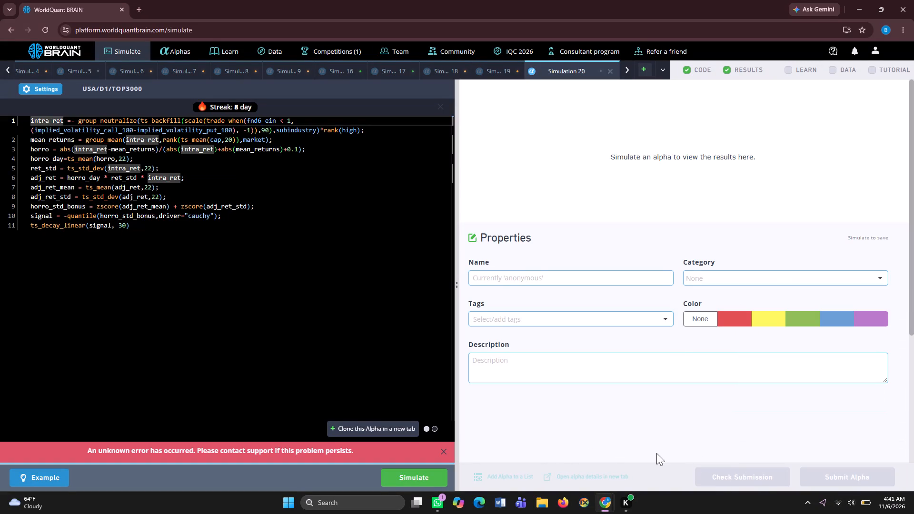
Retry simulating the cloned alpha in Simulation 20.
click(429, 479)
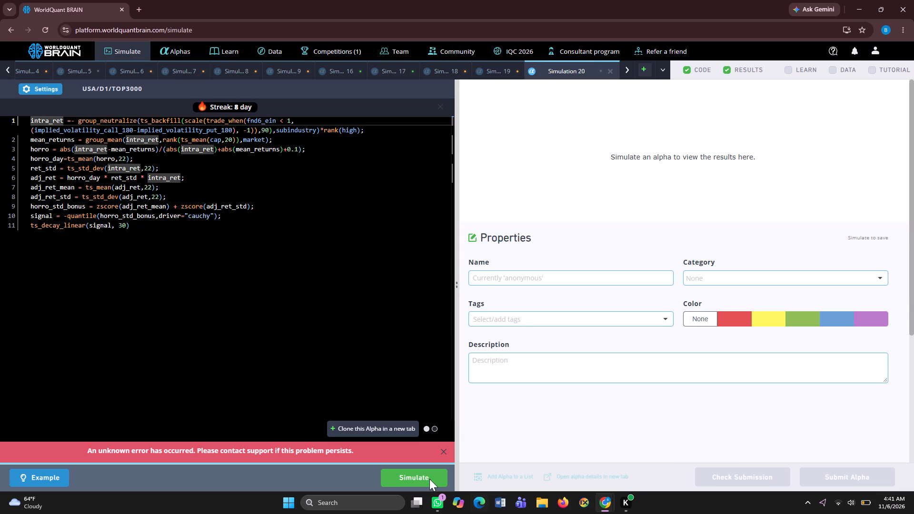
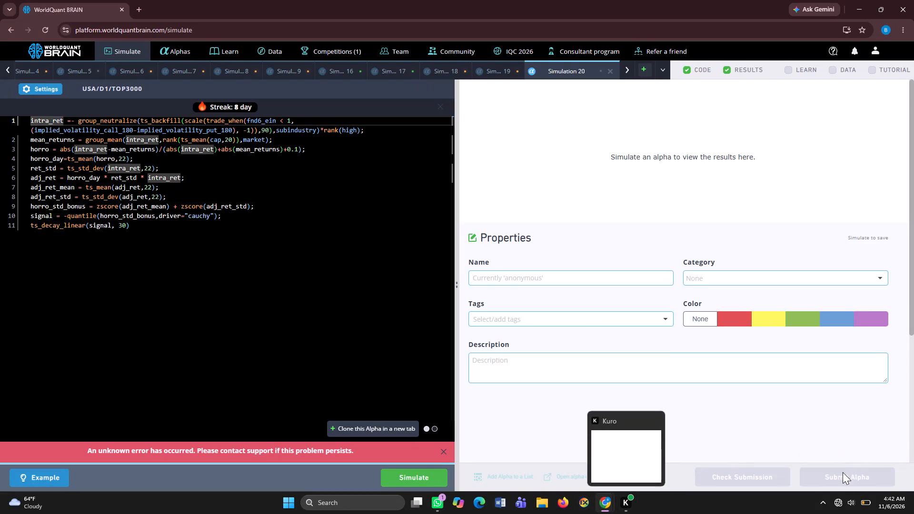
Disconnect the computer from the CARBRA Wi-Fi network and reconnect to it.
click(839, 496)
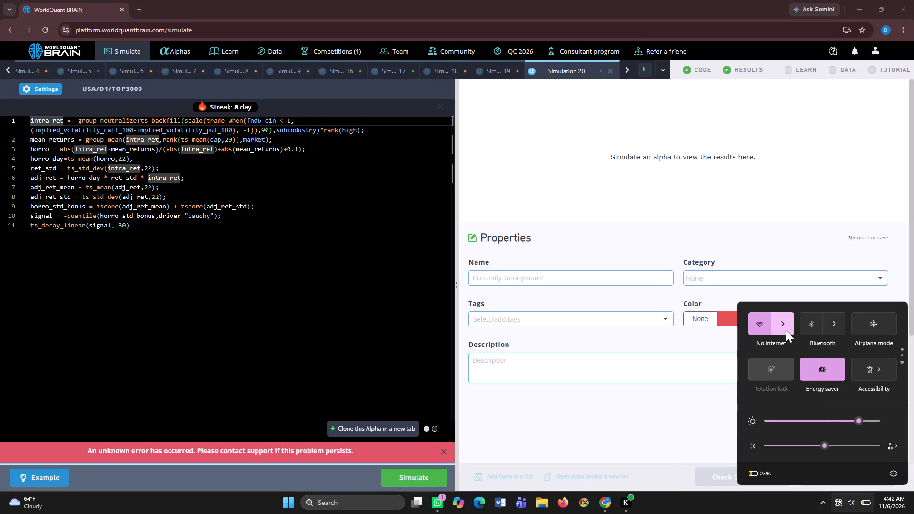
click(785, 326)
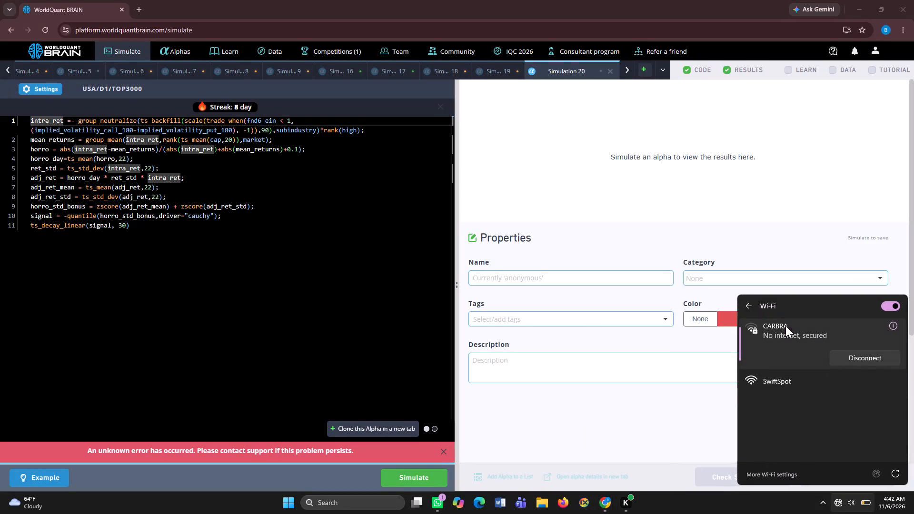
click(848, 355)
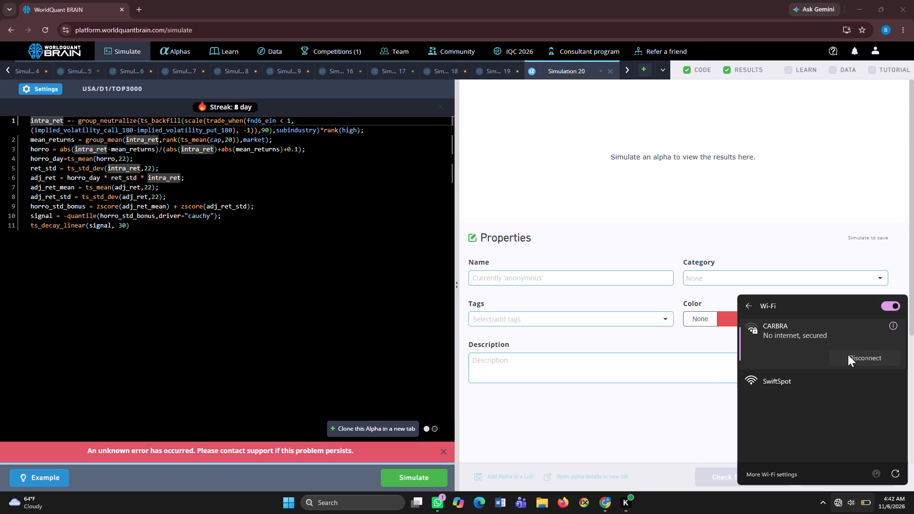
click(850, 372)
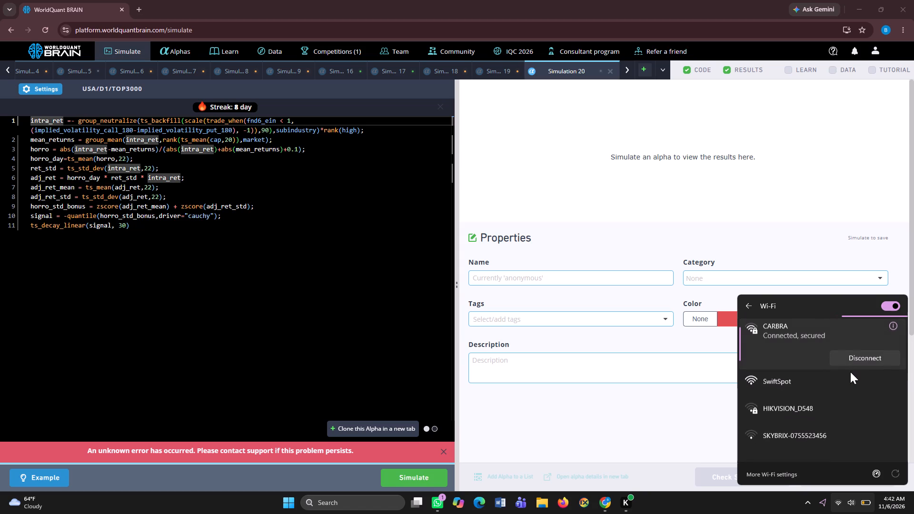
click(646, 431)
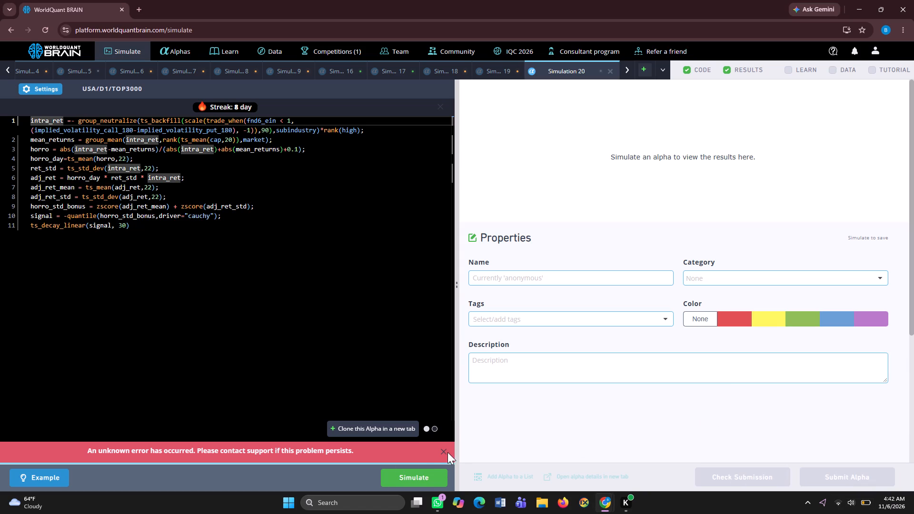
Dismiss the error message in Simulation 20 and simulate its alpha again.
click(445, 451)
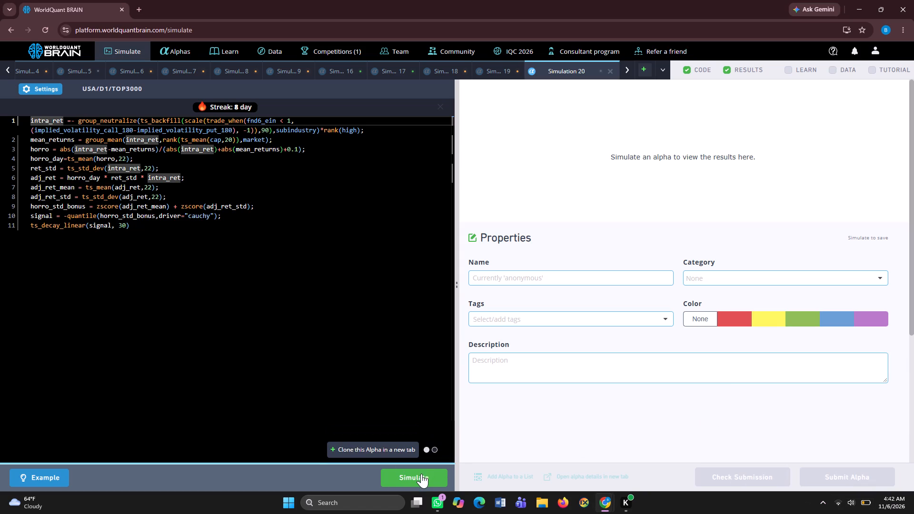
click(421, 474)
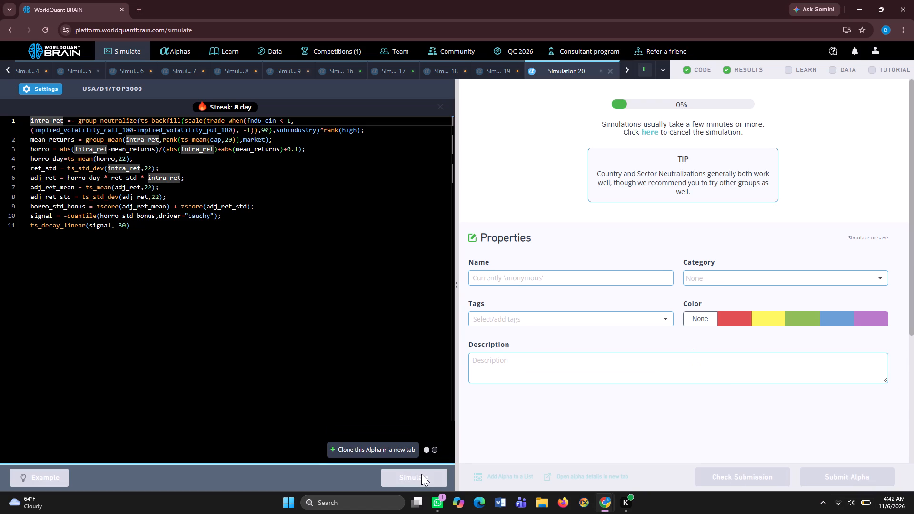
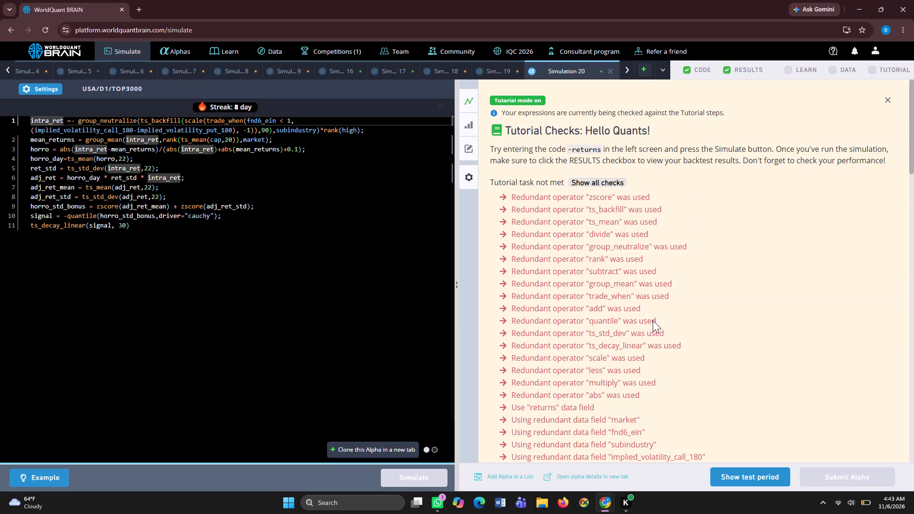
Show the test period results of Simulation 20, review its PnL chart and IS Summary, and run the self-correlation check.
click(729, 471)
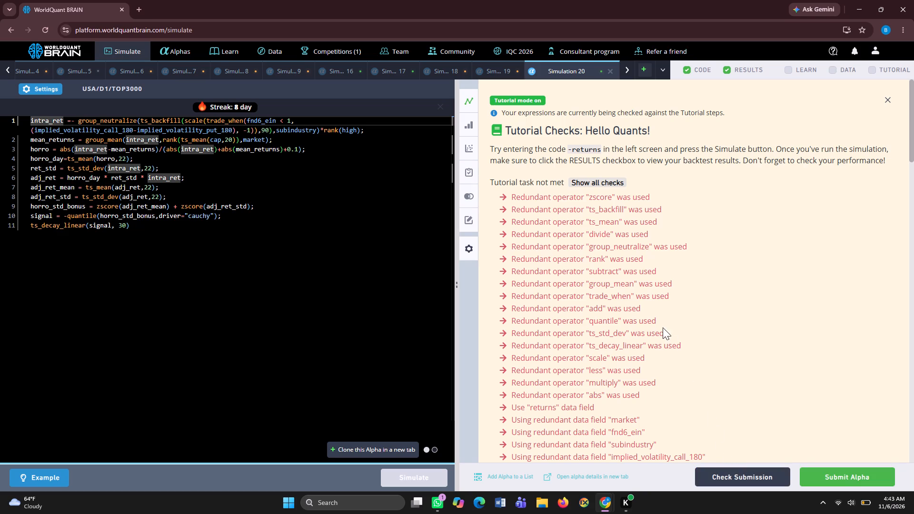
scroll(663, 328, down, 6)
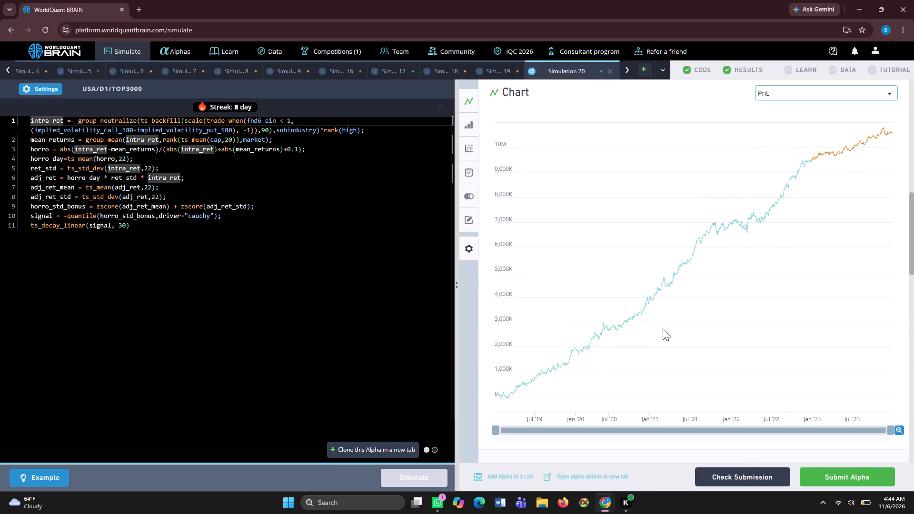
scroll(664, 312, down, 3)
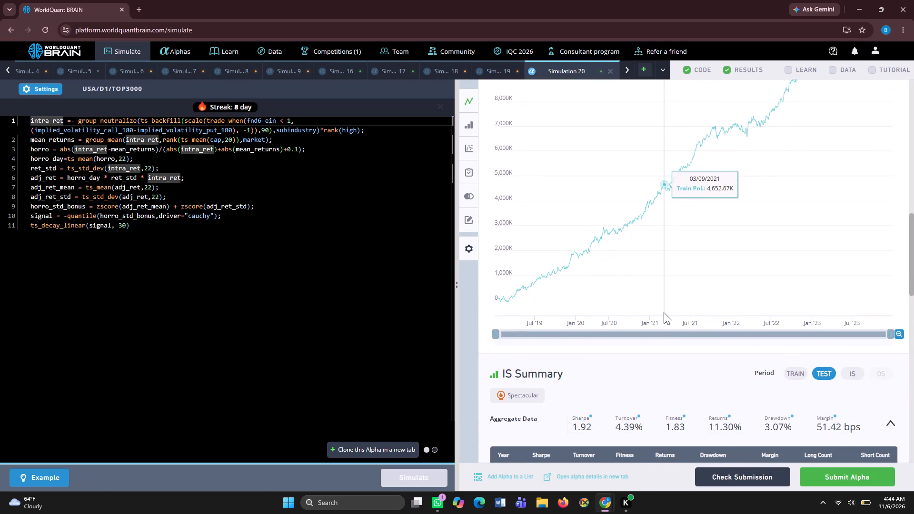
scroll(664, 312, down, 4)
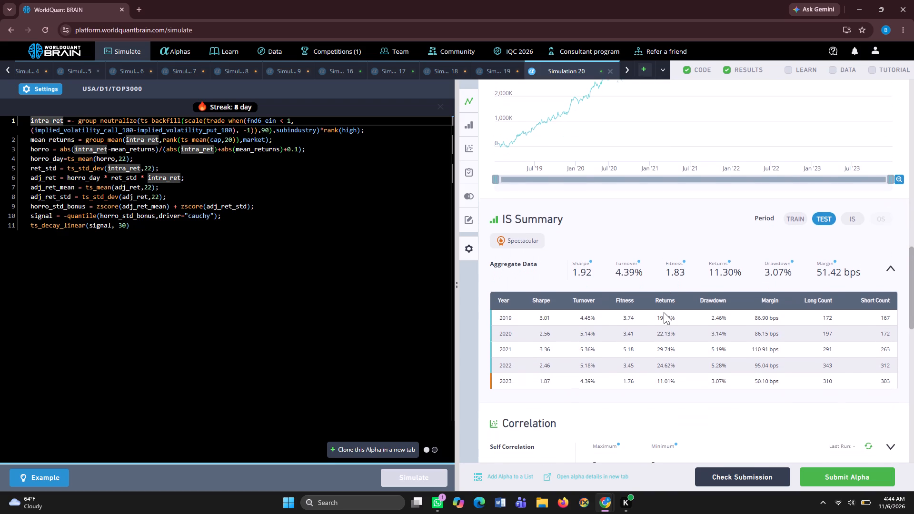
scroll(664, 312, down, 1)
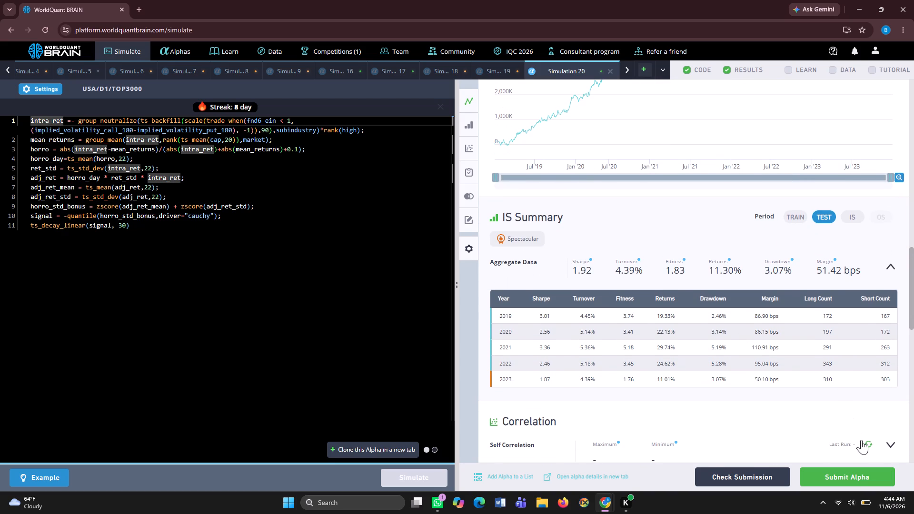
click(871, 441)
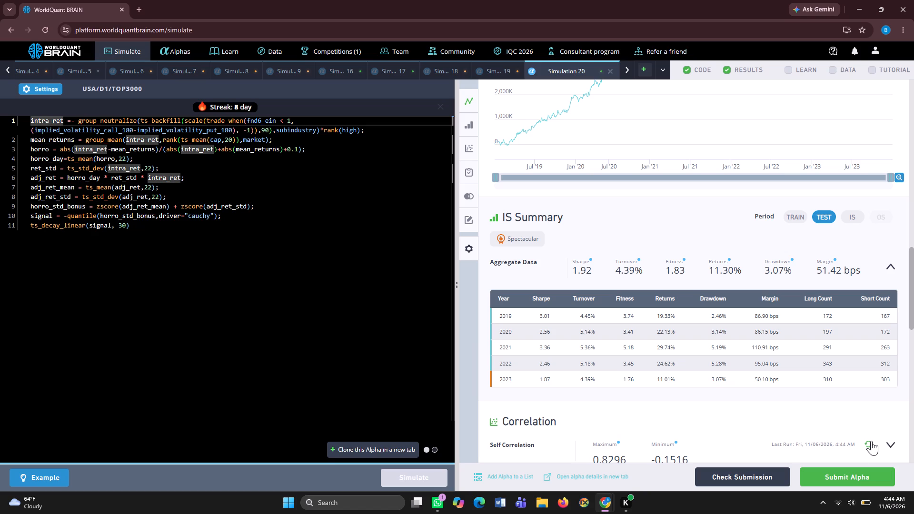
Try to submit the alpha from Simulation 20.
click(844, 472)
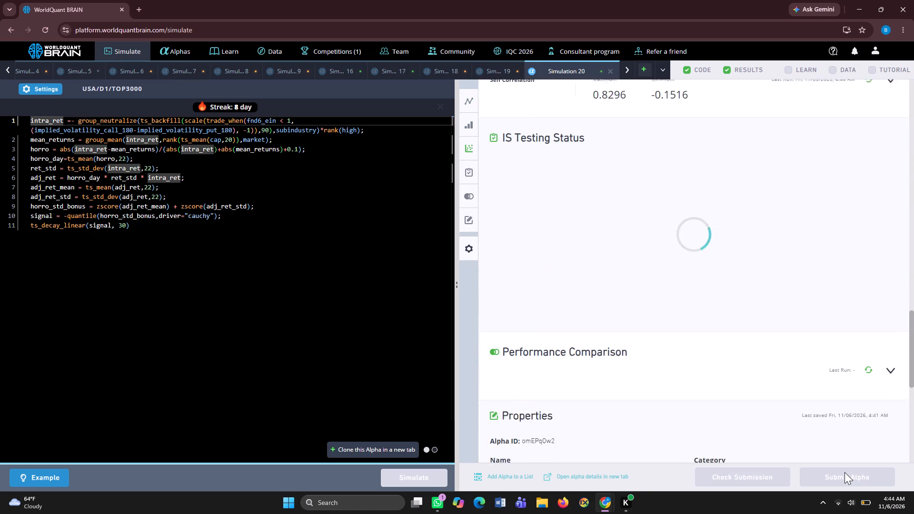
Set the decay of Simulation 20 to 50 and apply the settings.
click(46, 84)
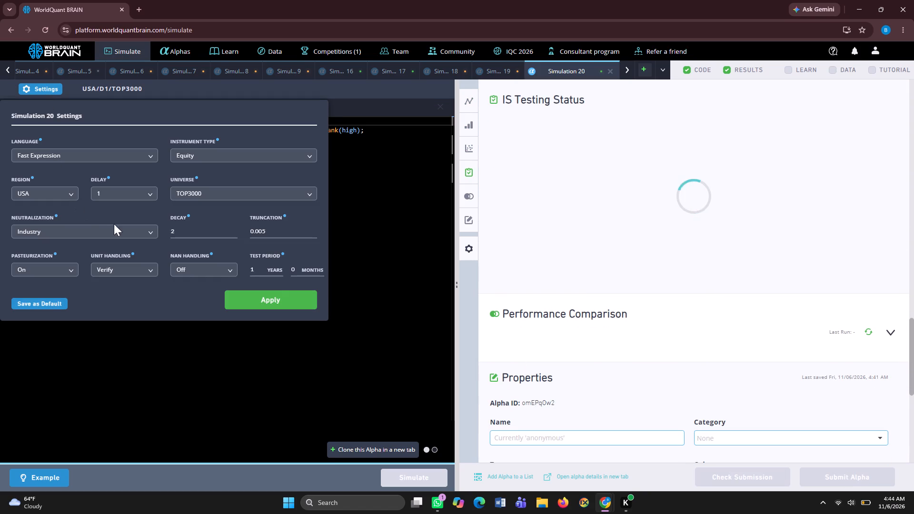
click(179, 228)
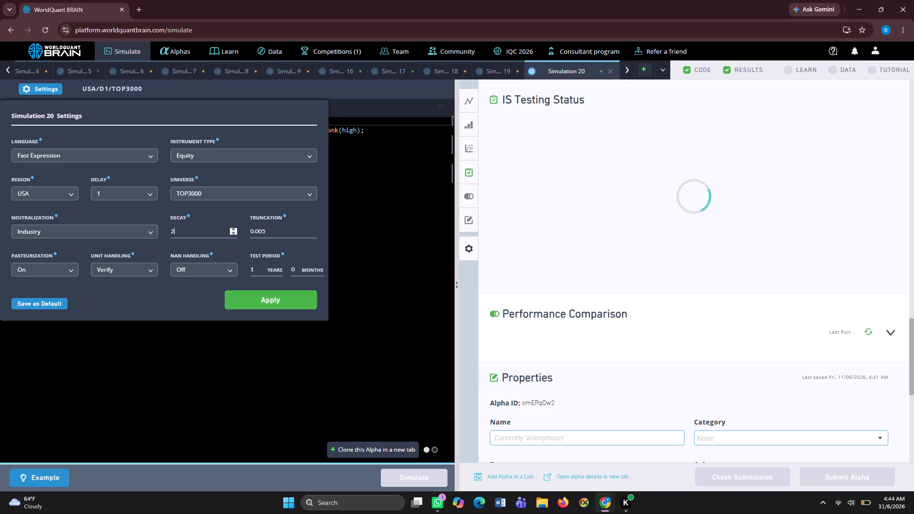
key(BackSpace)
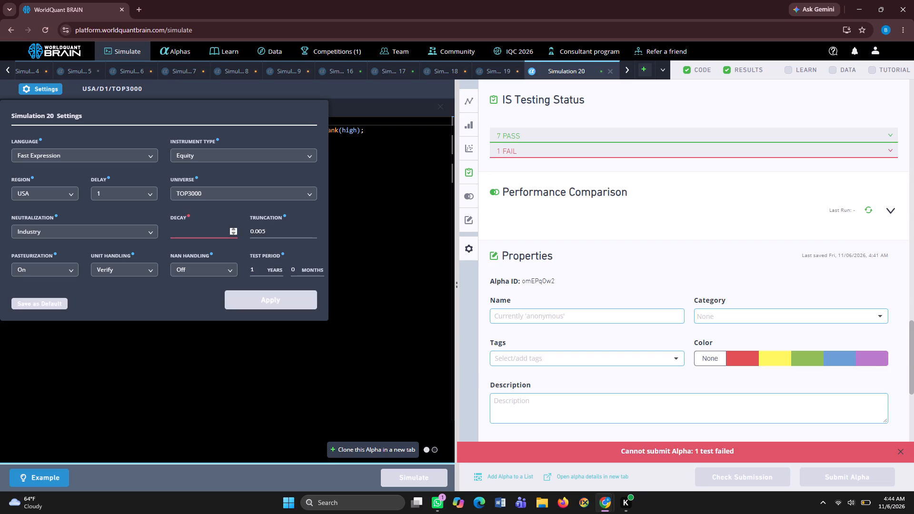
key(5)
key(0)
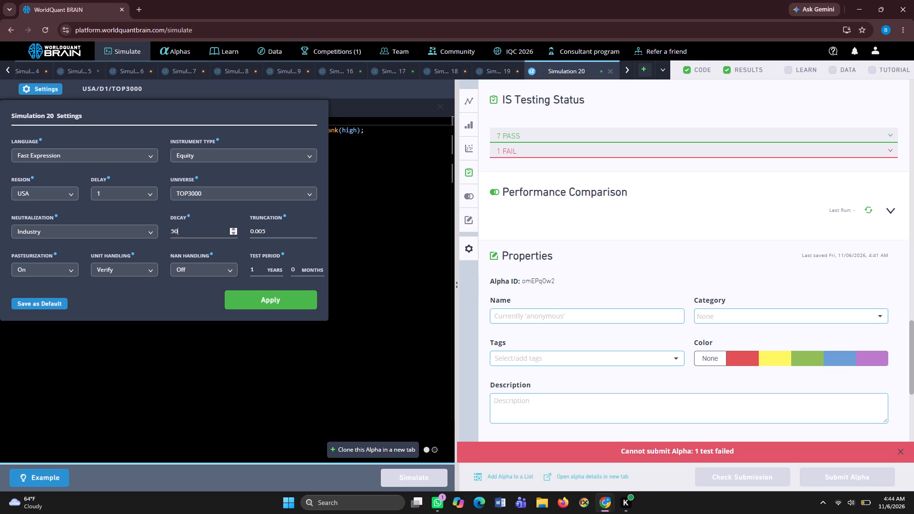
click(257, 296)
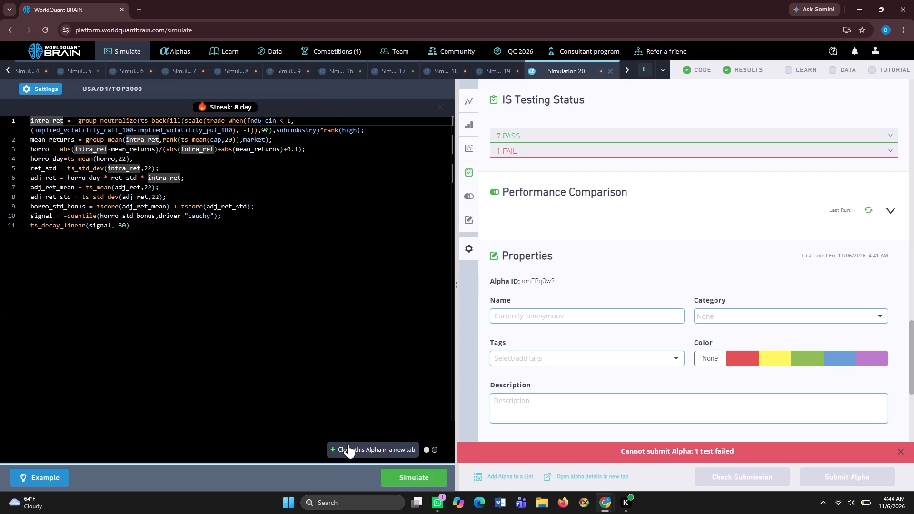
Clone the alpha with the changed decay into a separate simulation and simulate the clone.
click(348, 444)
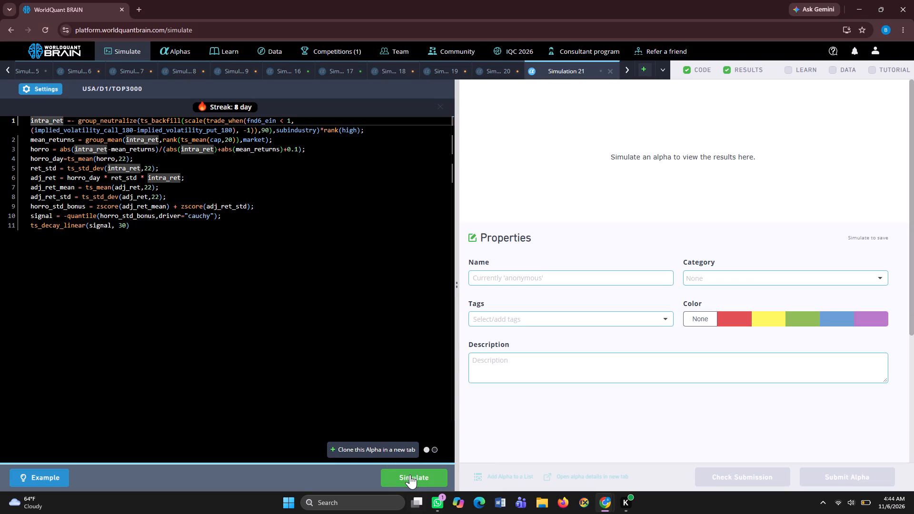
click(410, 470)
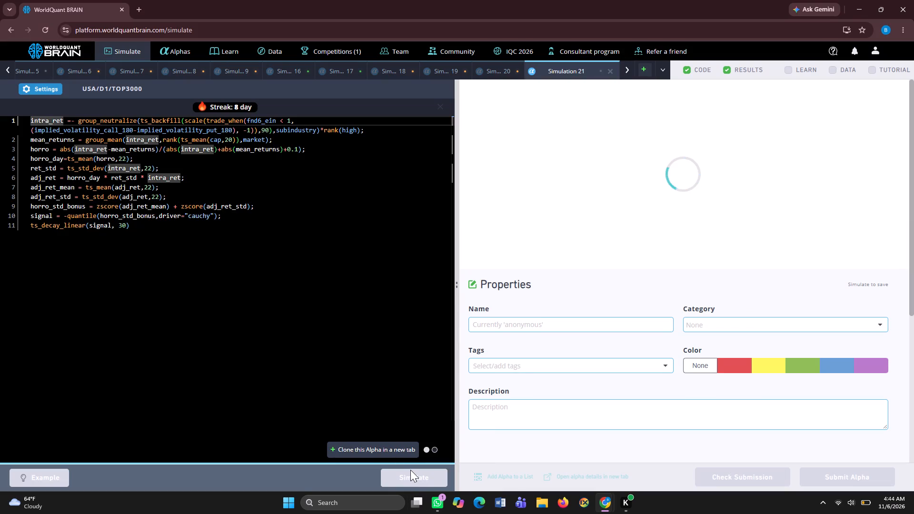
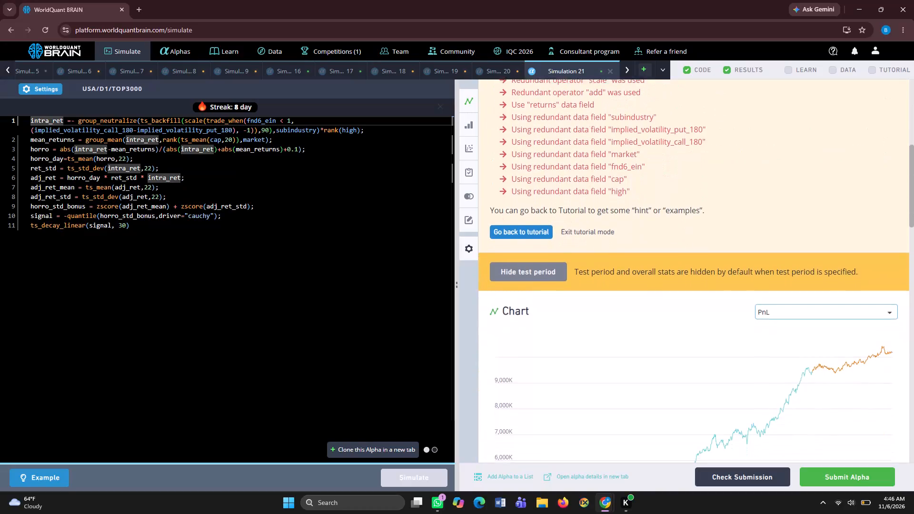
Review the PnL chart and IS Summary of Simulation 21 and run the self-correlation check.
scroll(665, 334, down, 3)
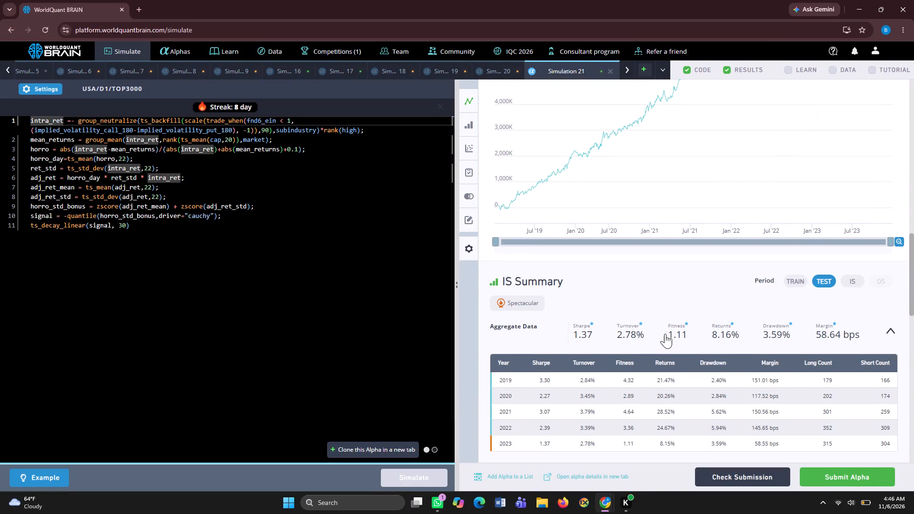
scroll(665, 334, down, 3)
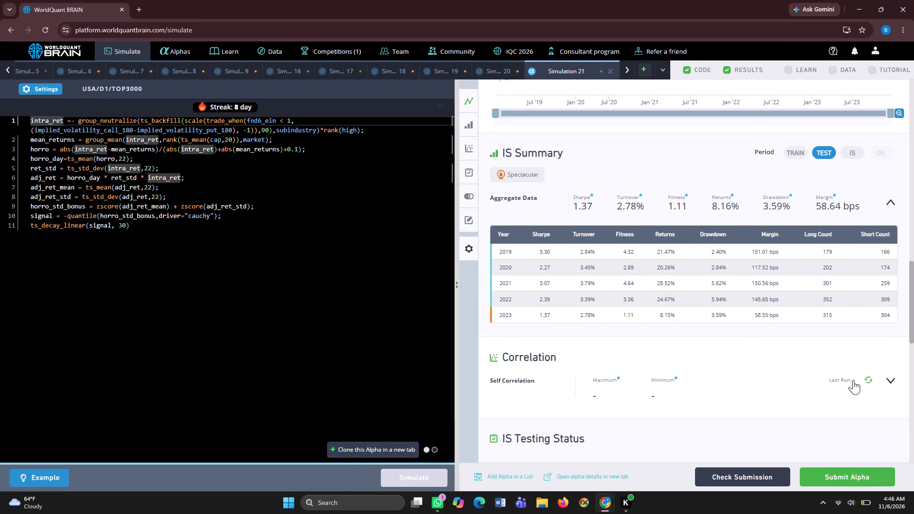
click(867, 378)
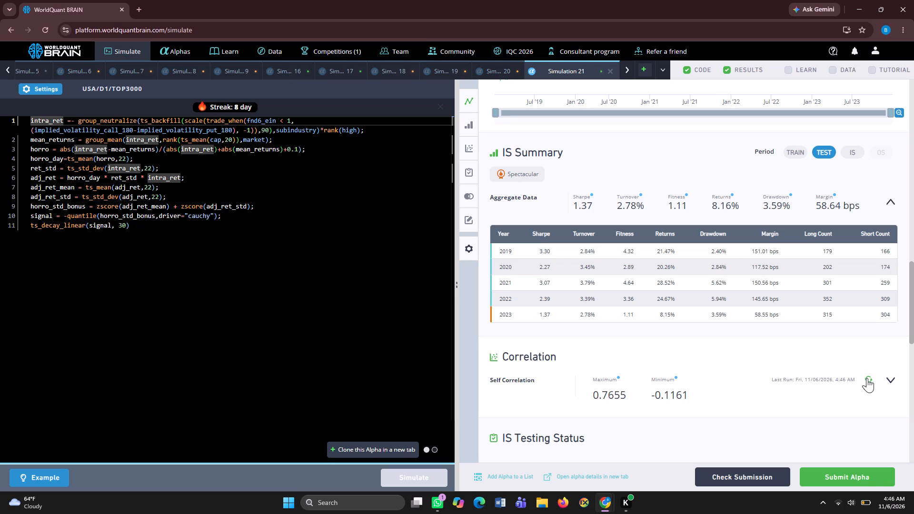
Try to submit the alpha from Simulation 21.
click(853, 476)
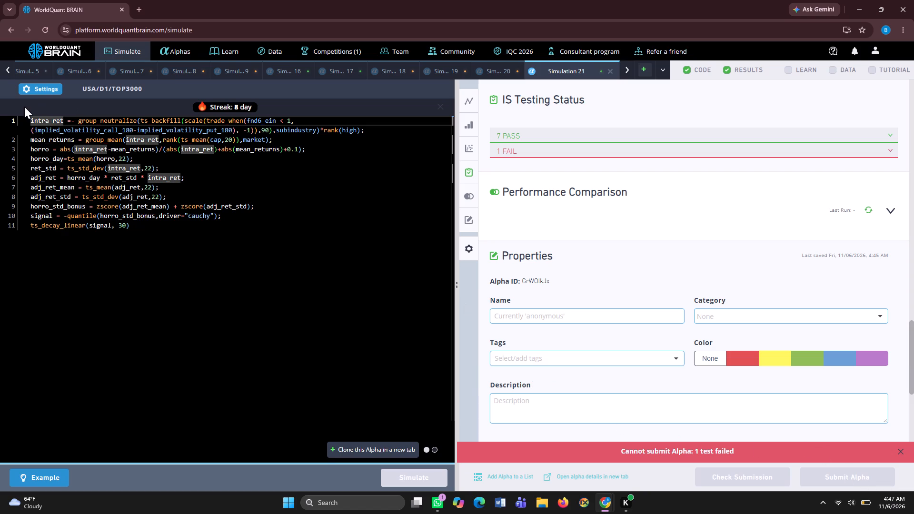
Set the decay of Simulation 21 to 100 and apply the settings.
click(28, 85)
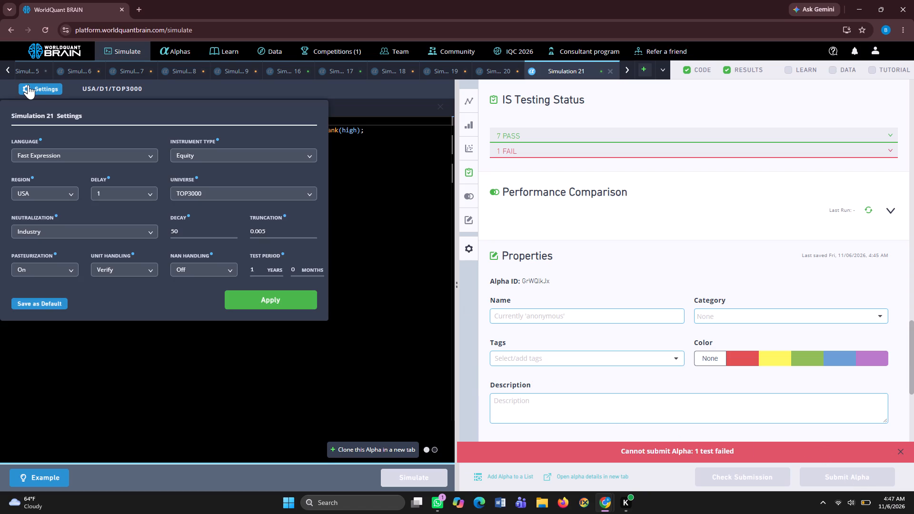
click(178, 229)
key(BackSpace)
key(BackSpace)
key(1)
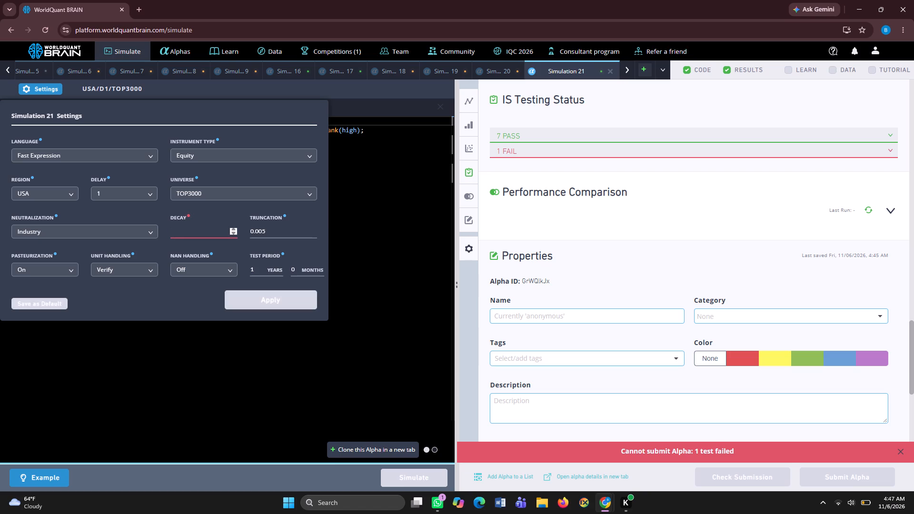
text(00)
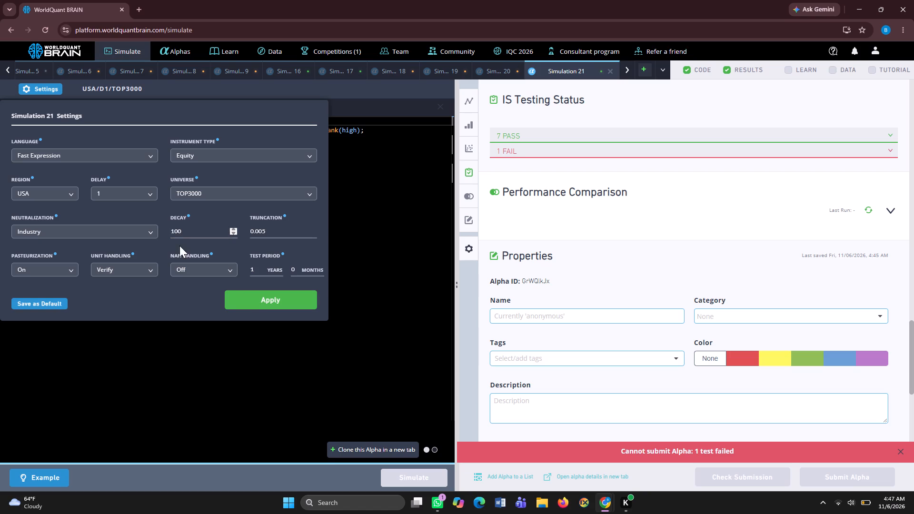
click(250, 302)
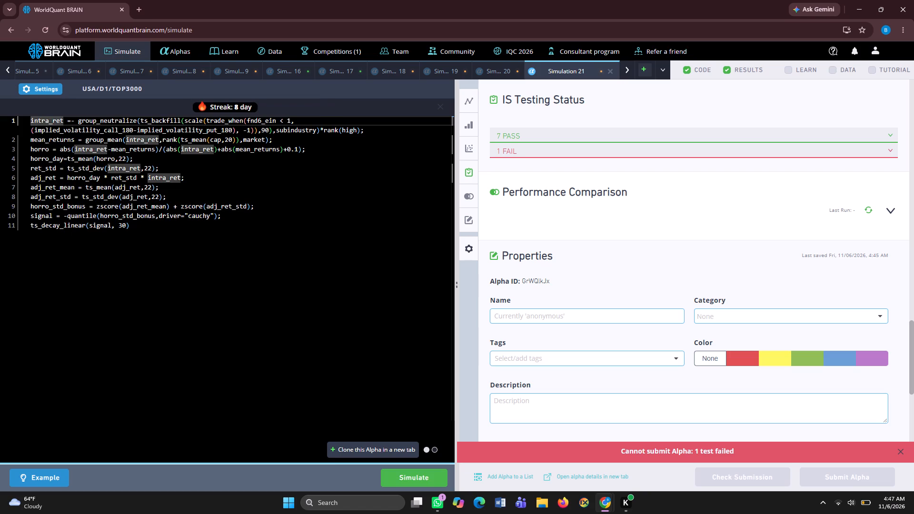
Clone the alpha with the changed decay into a separate simulation and simulate the clone.
click(368, 448)
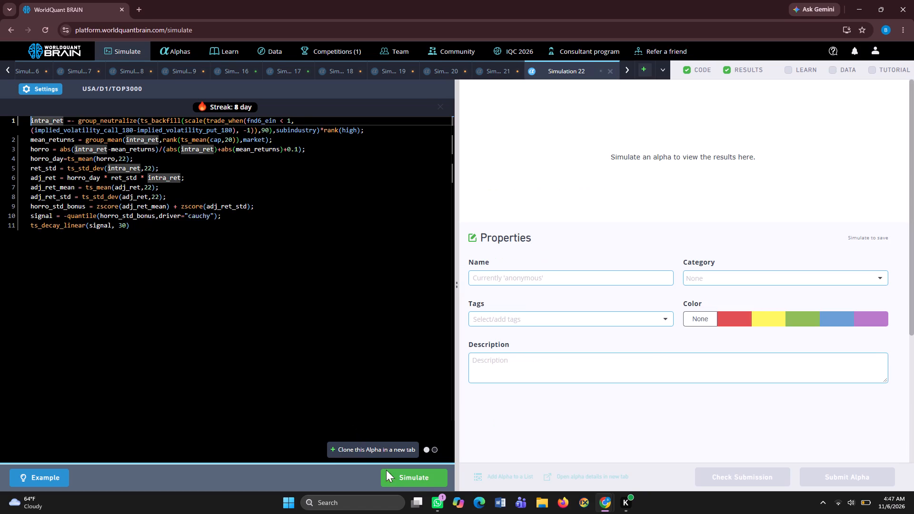
click(412, 480)
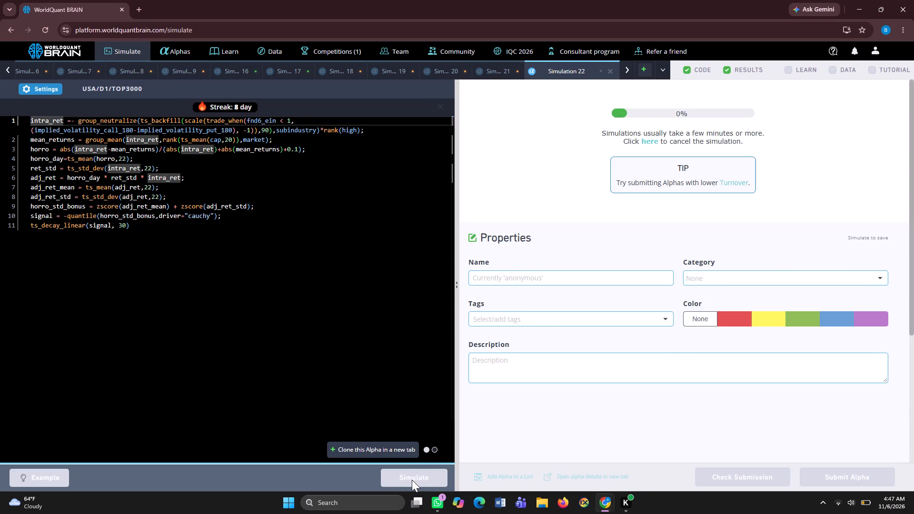
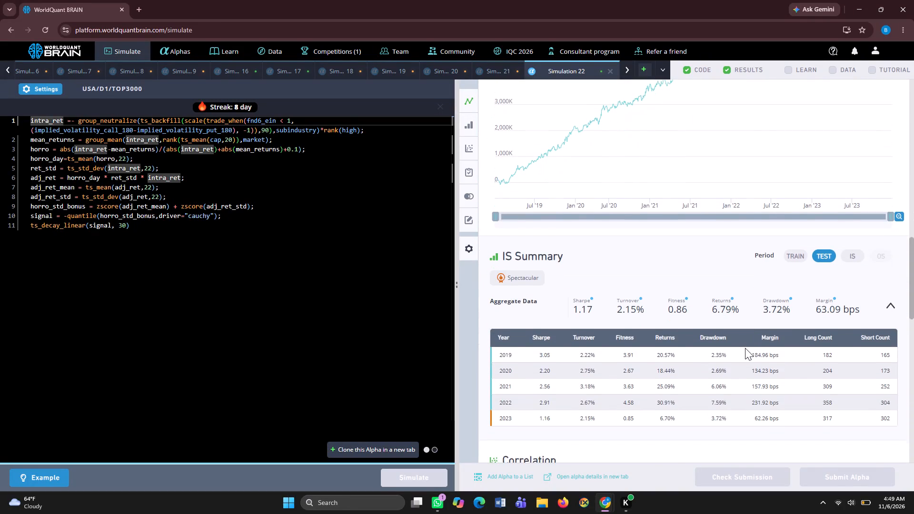
Review the IS Summary of Simulation 22 and run its self-correlation check.
scroll(746, 328, down, 1)
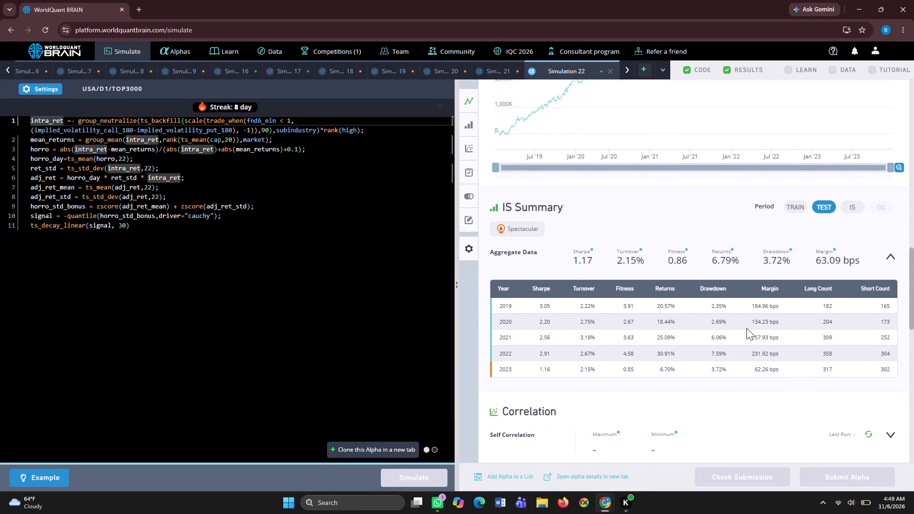
scroll(746, 328, down, 2)
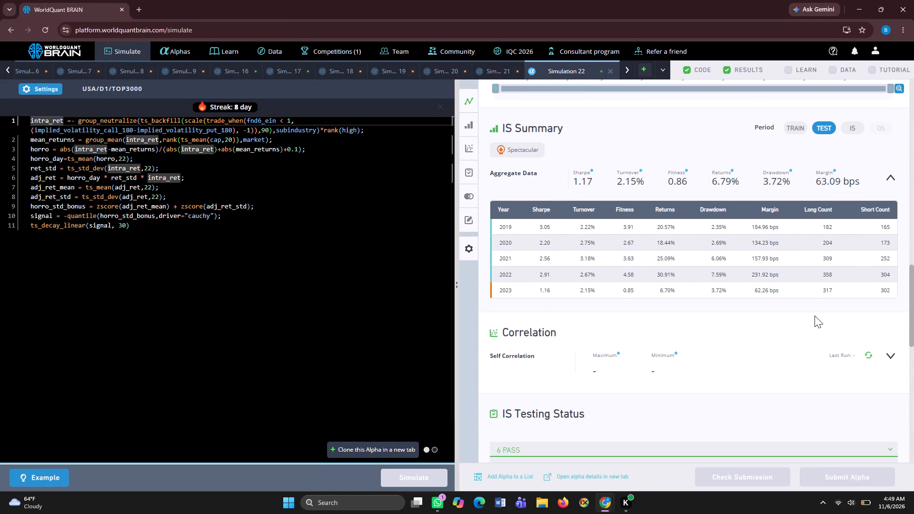
click(867, 356)
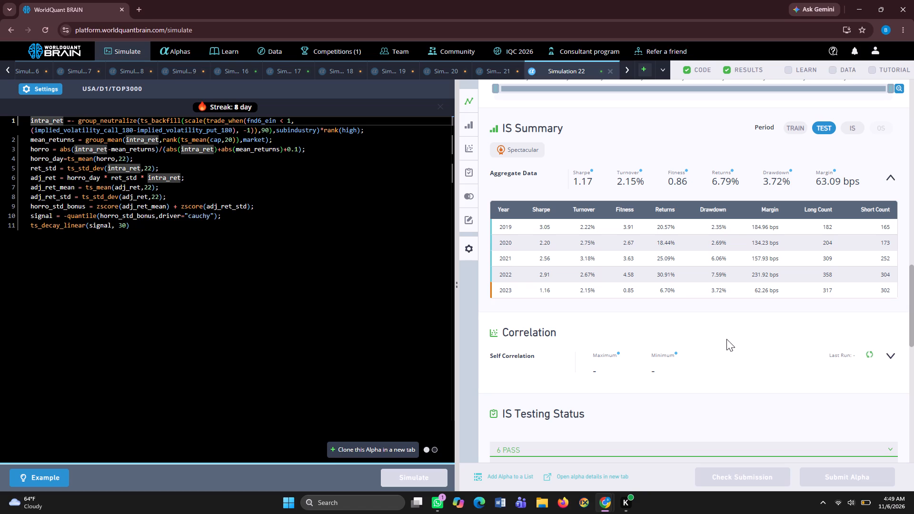
scroll(671, 359, down, 2)
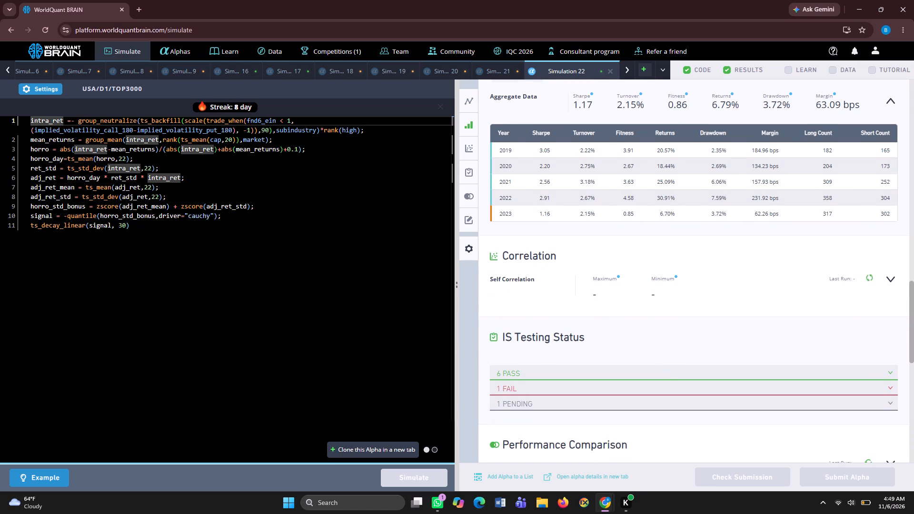
Set the decay of Simulation 22 to 78 and apply the settings.
click(52, 85)
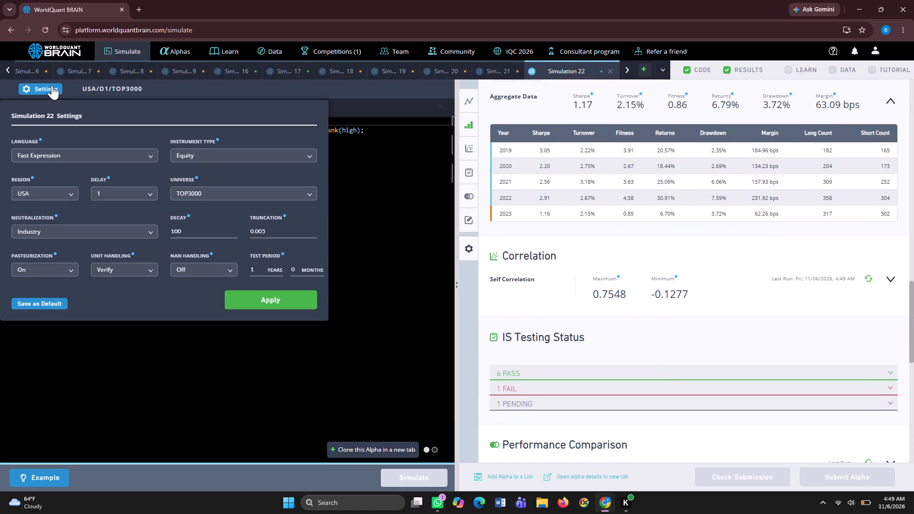
click(183, 231)
key(BackSpace)
key(BackSpace)
key(BackSpace)
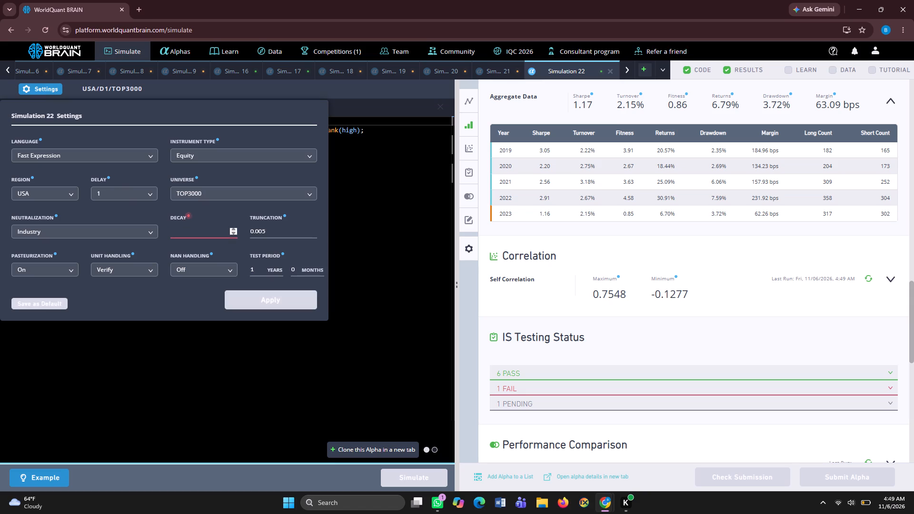
text(78)
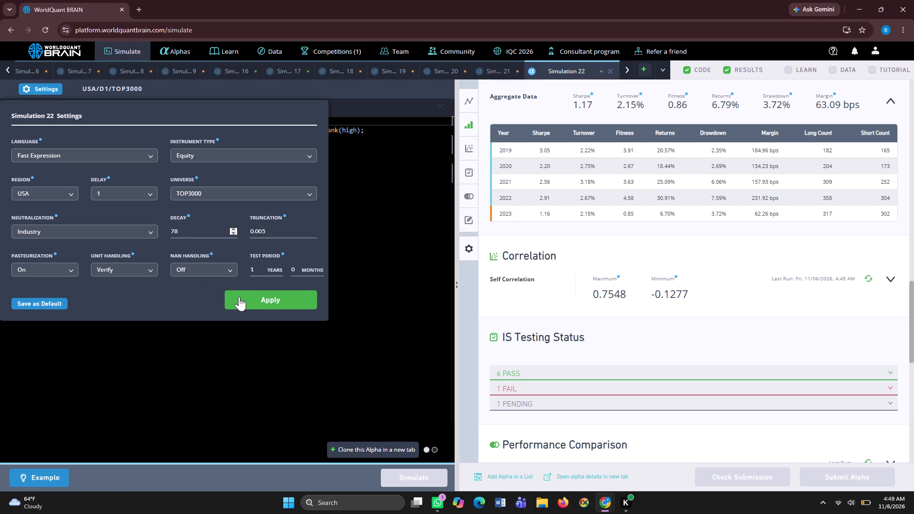
click(248, 301)
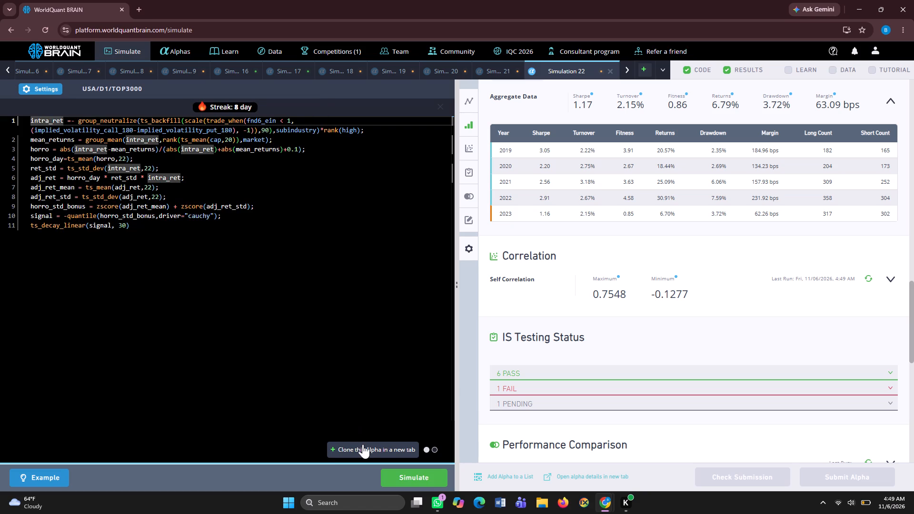
Clone the alpha with the changed decay into a separate simulation and simulate the clone.
click(366, 448)
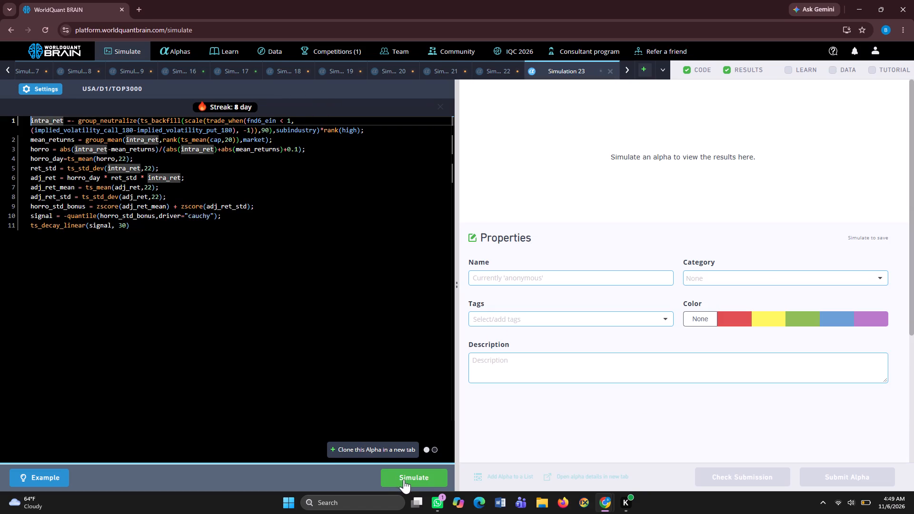
click(407, 475)
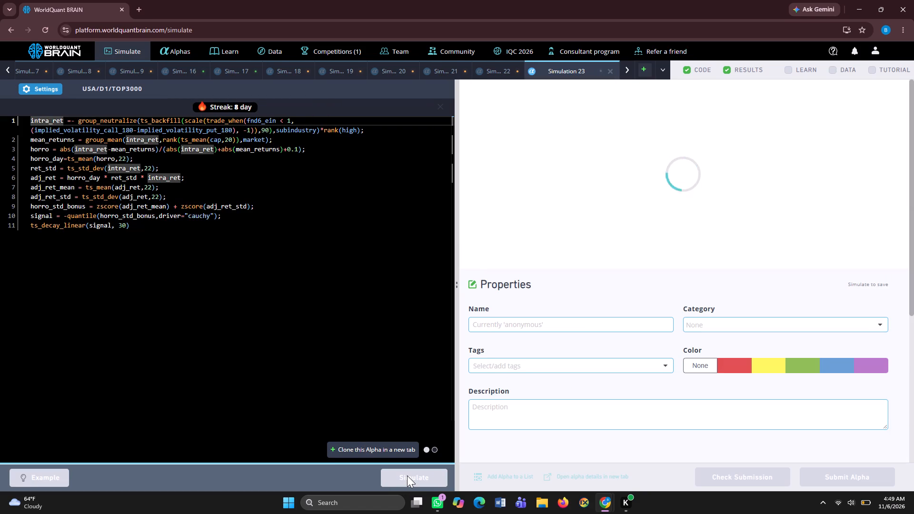
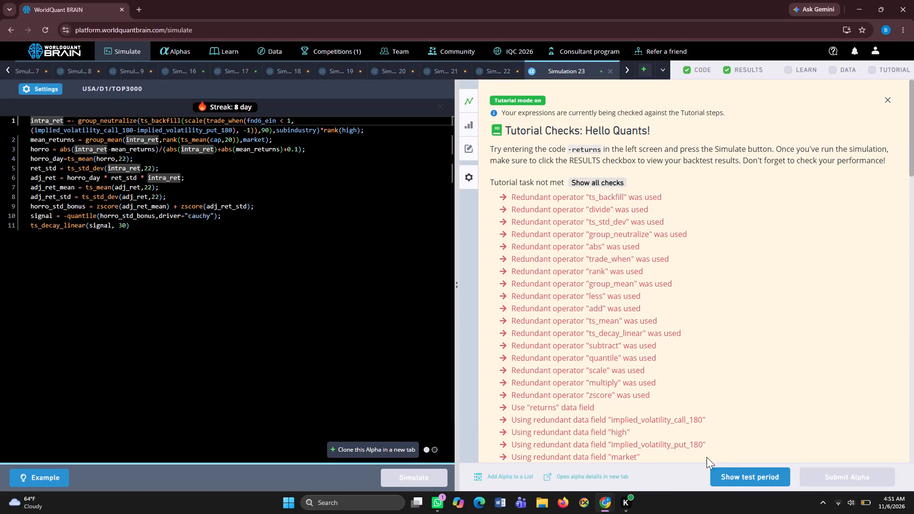
Show the test period results of Simulation 23 and review its IS Summary and IS Testing Status.
click(725, 468)
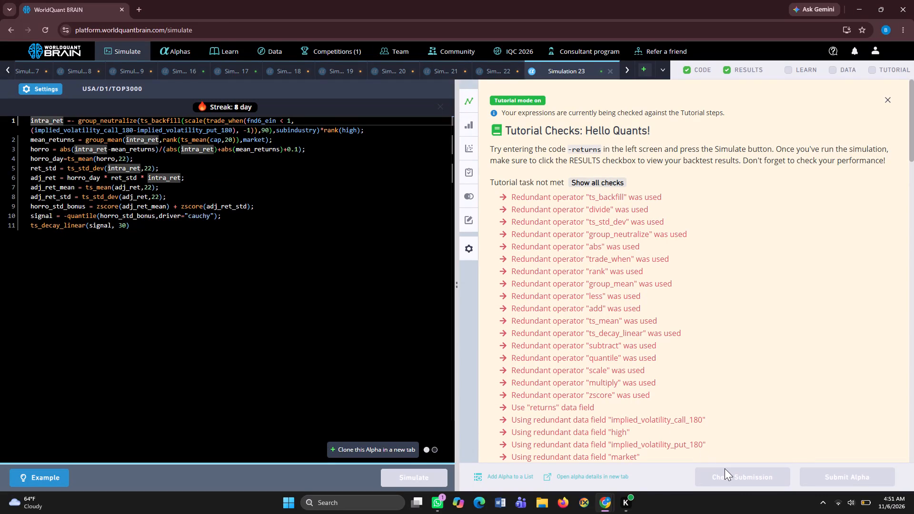
scroll(717, 361, down, 3)
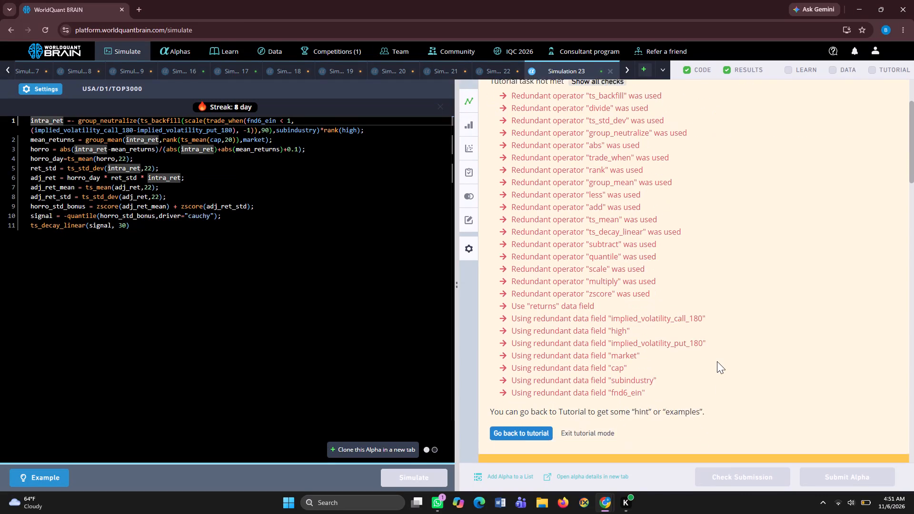
scroll(717, 361, down, 5)
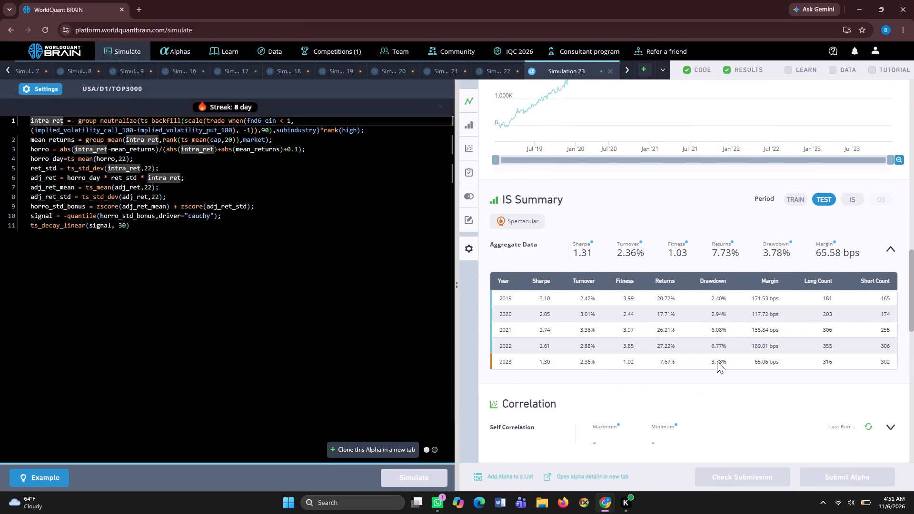
scroll(717, 361, down, 4)
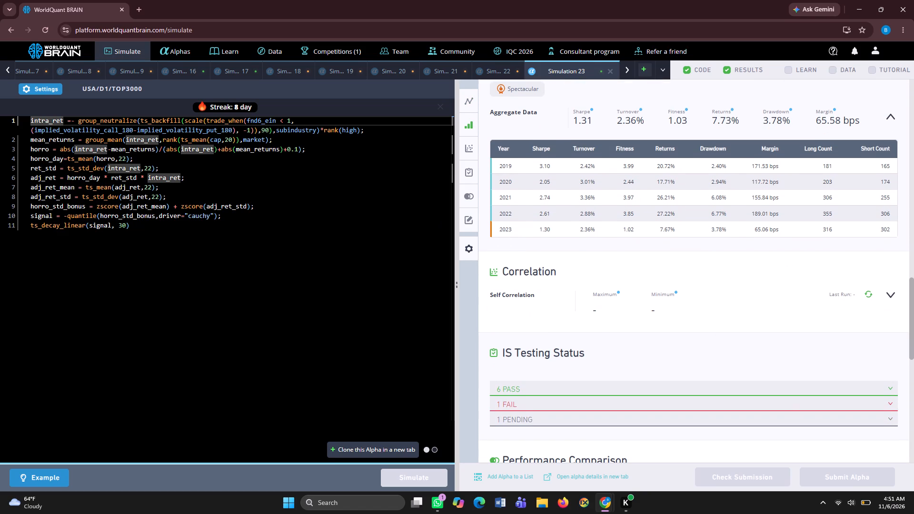
Set the decay of Simulation 23 to 60 and its test period to 0 years, and apply the settings.
click(49, 86)
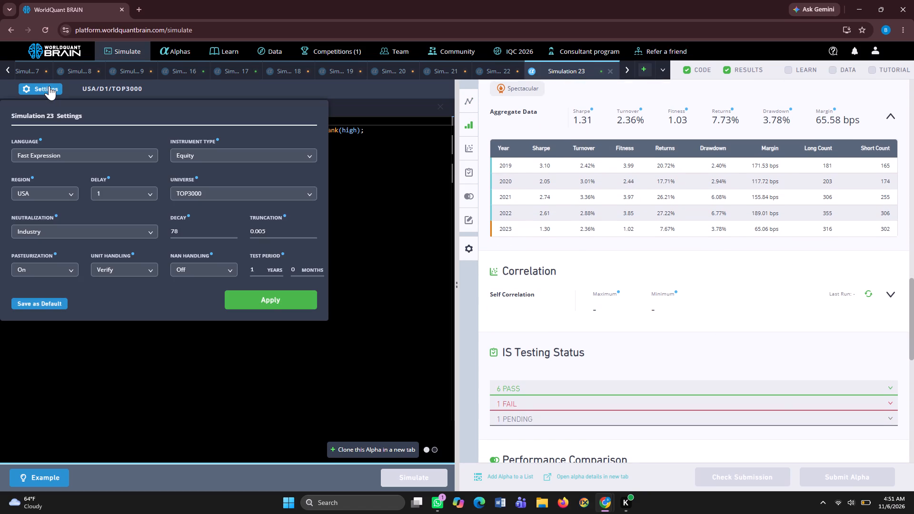
click(181, 229)
key(BackSpace)
key(BackSpace)
key(6)
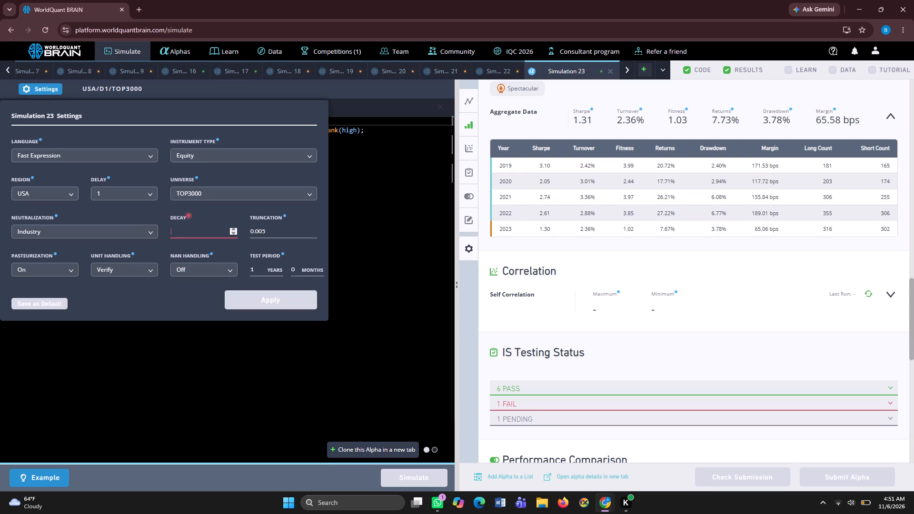
key(0)
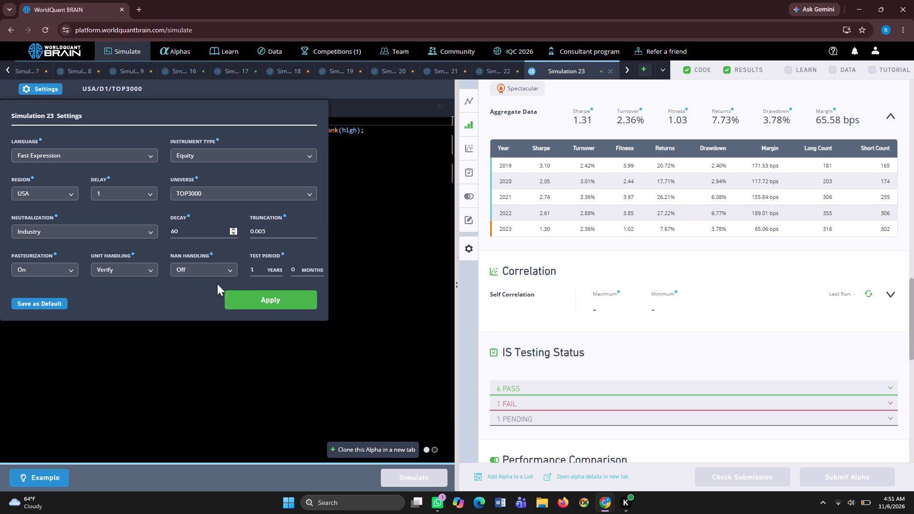
click(255, 273)
key(BackSpace)
key(0)
click(259, 299)
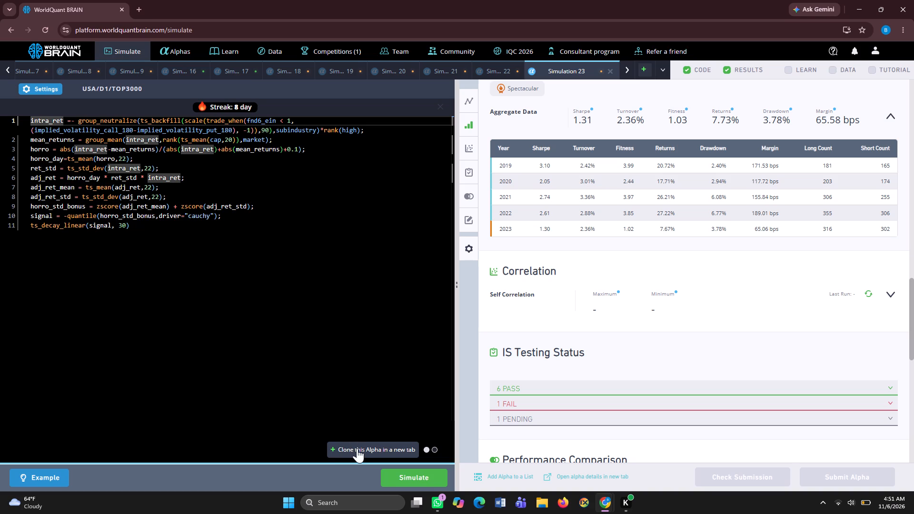
Clone the alpha with the changed settings into a separate simulation and simulate the clone.
click(358, 449)
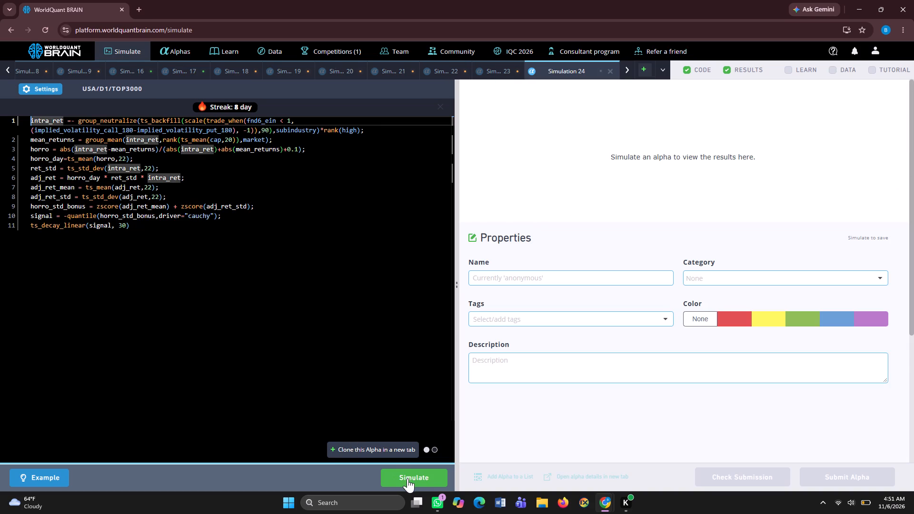
click(407, 478)
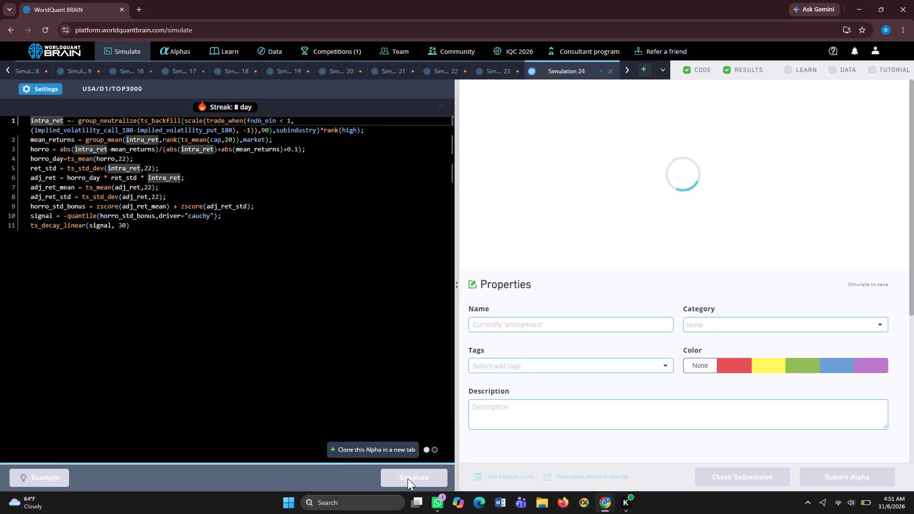
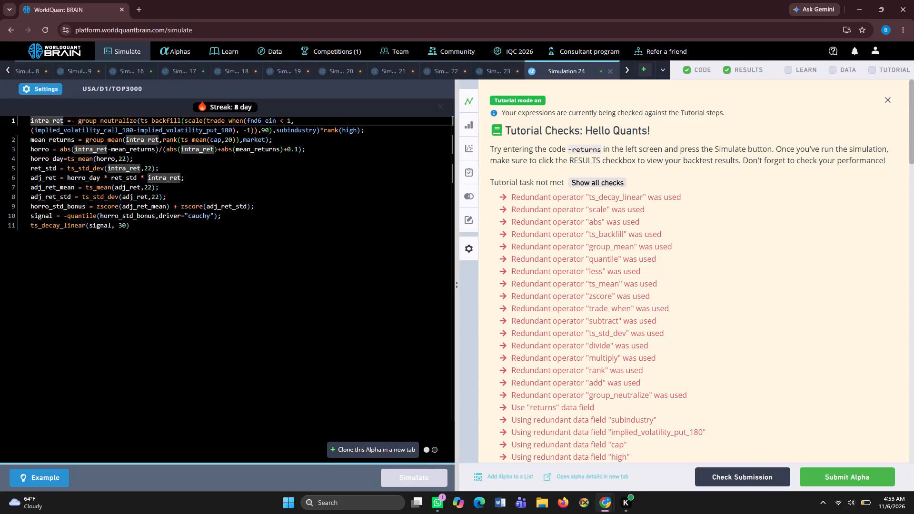
Review the IS Summary of Simulation 24 and run its self-correlation check.
scroll(565, 354, down, 7)
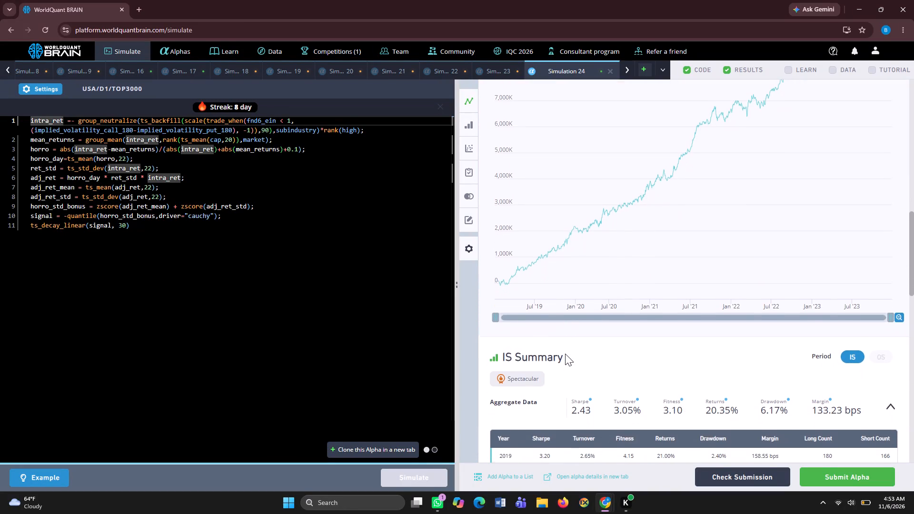
scroll(565, 354, down, 2)
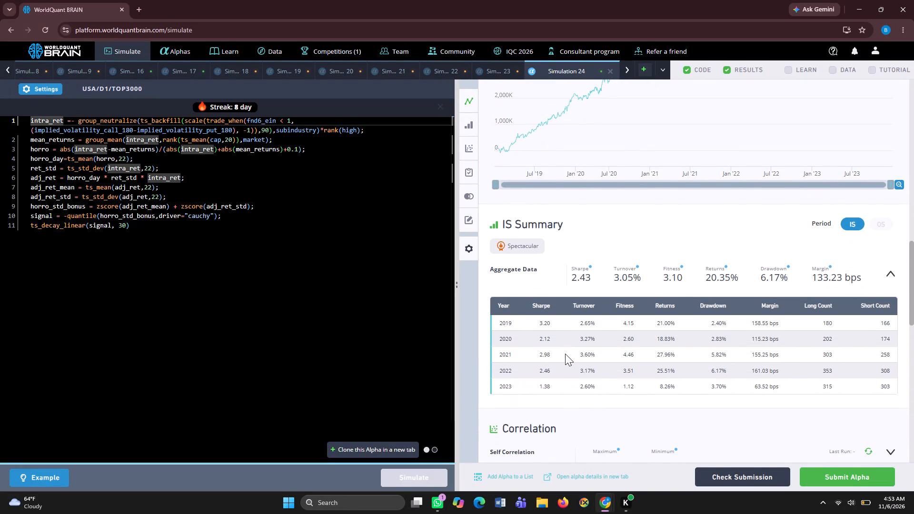
click(867, 451)
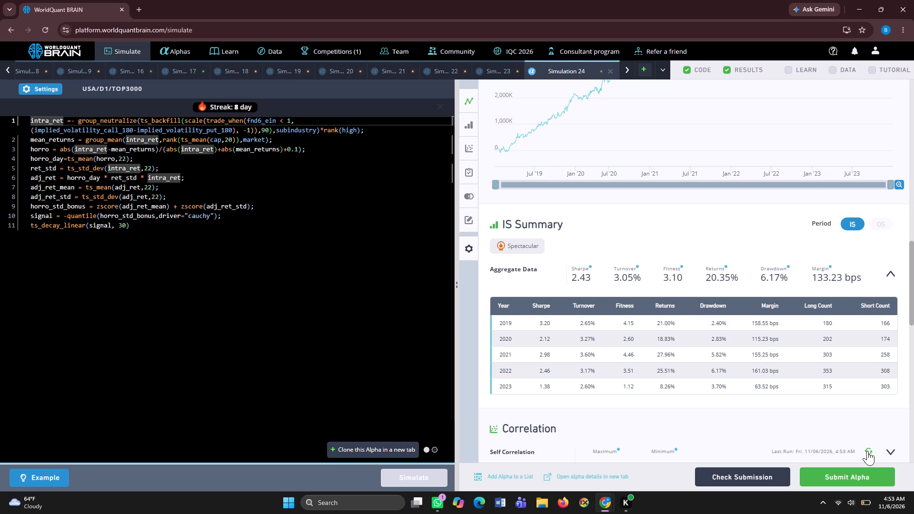
scroll(867, 449, down, 1)
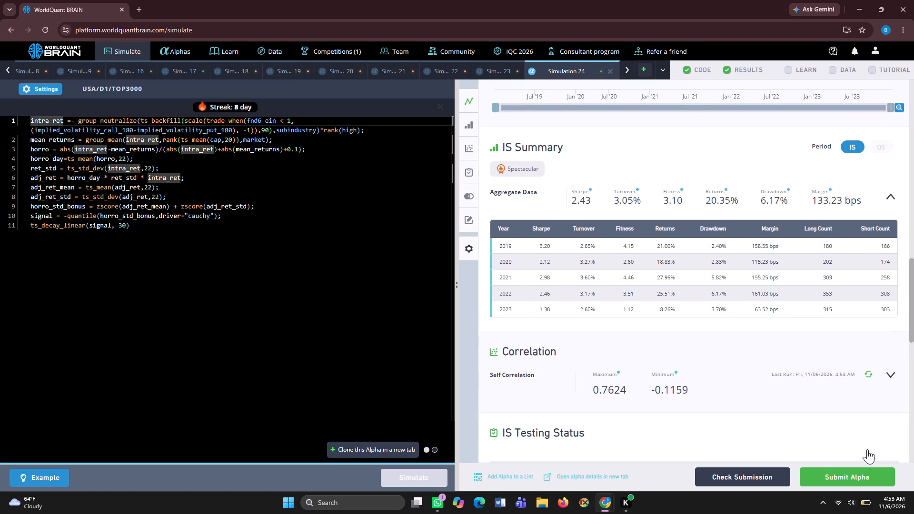
Try to submit the Simulation 24 alpha.
scroll(867, 449, down, 1)
click(878, 476)
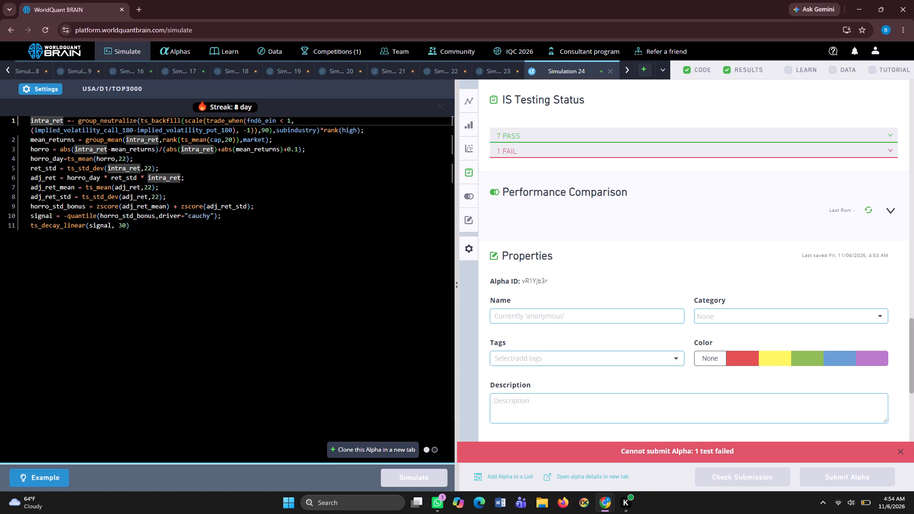
Set the test period of Simulation 24 to 1 year and apply the settings.
click(20, 82)
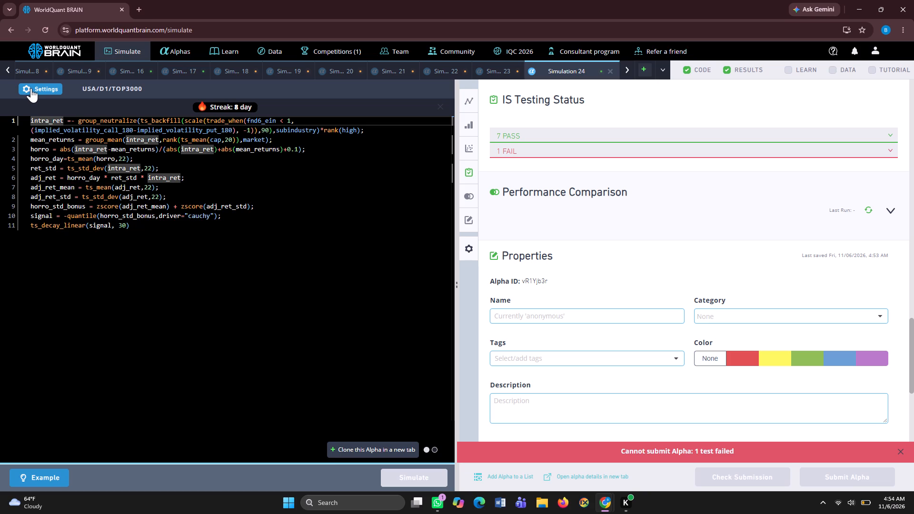
click(31, 88)
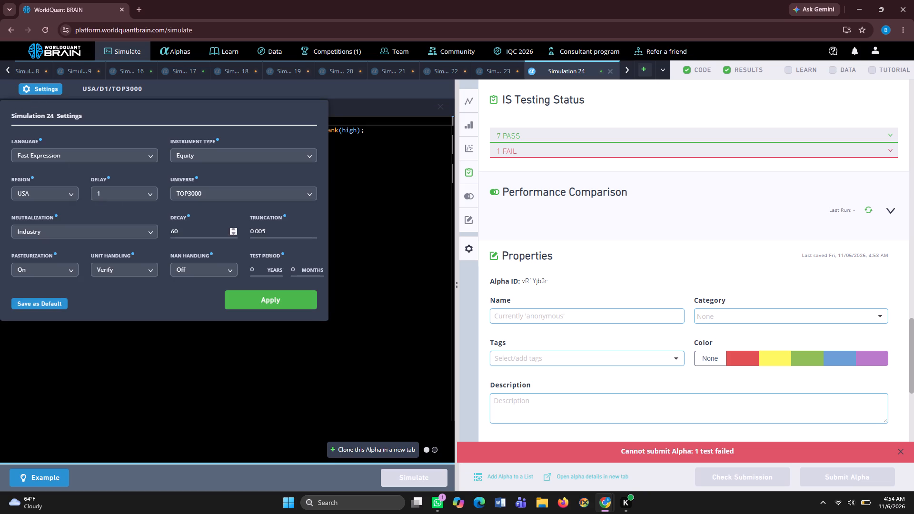
click(256, 267)
key(BackSpace)
key(1)
click(274, 300)
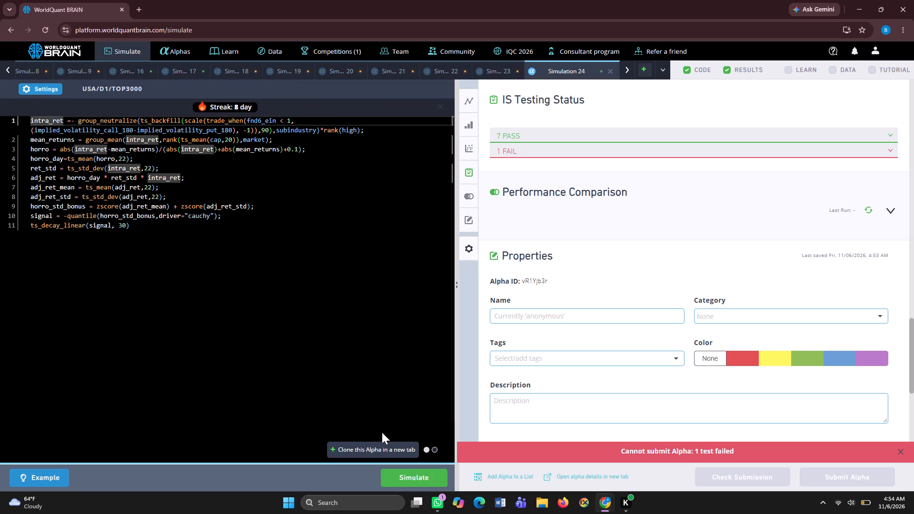
Clone the alpha with the changed test period into a separate simulation and simulate the clone.
click(382, 449)
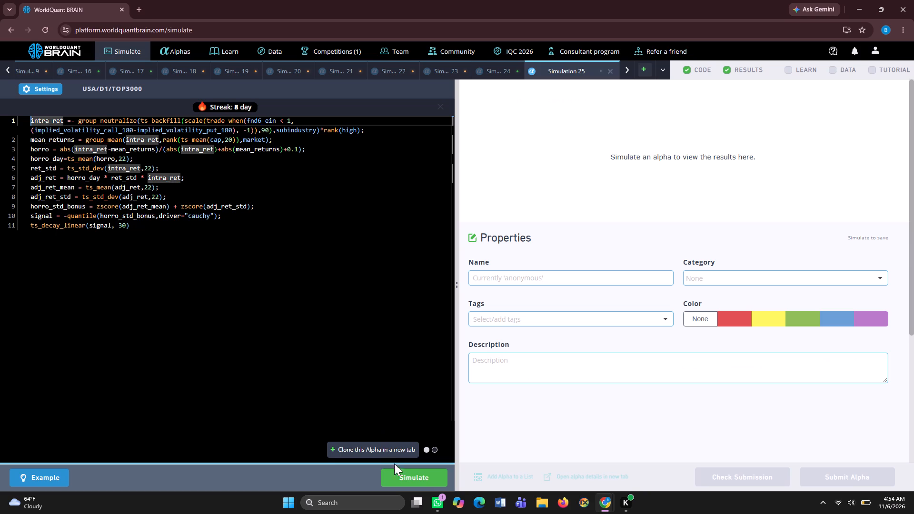
click(404, 473)
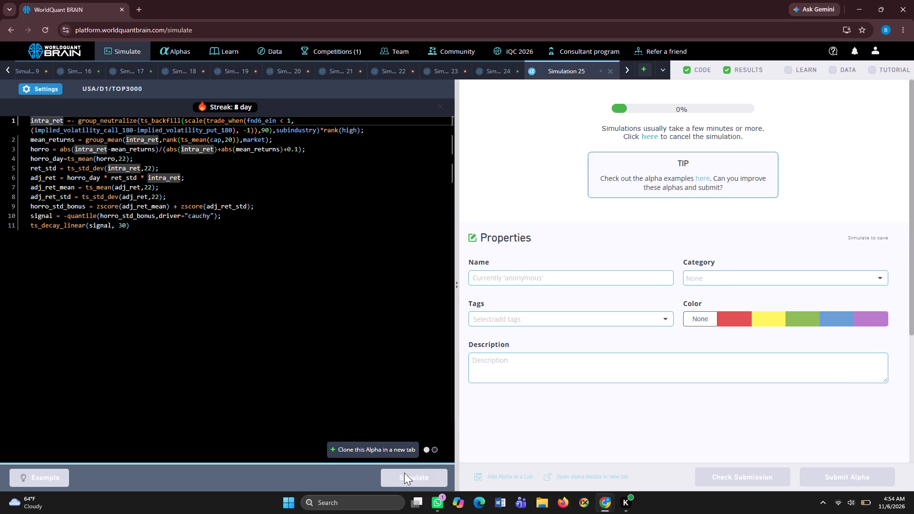
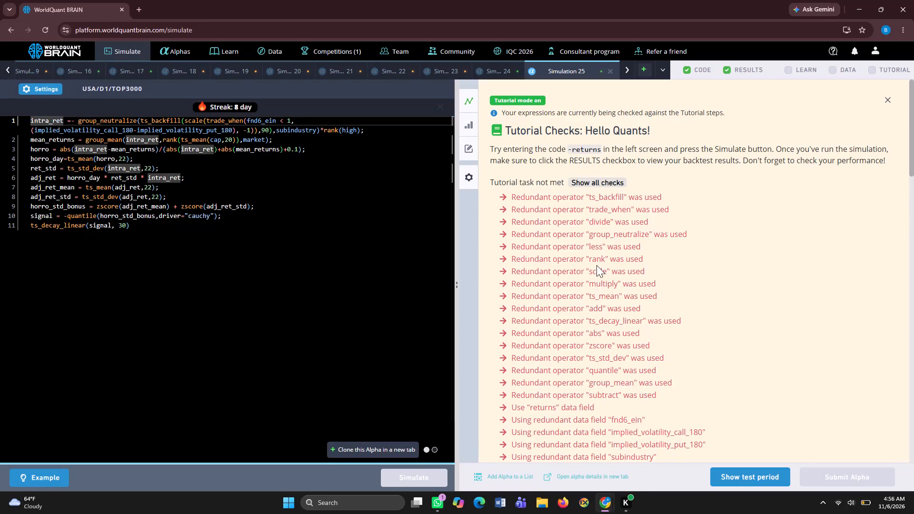
Reveal the test period results of Simulation 25, review its IS Summary and run the self-correlation check.
click(725, 473)
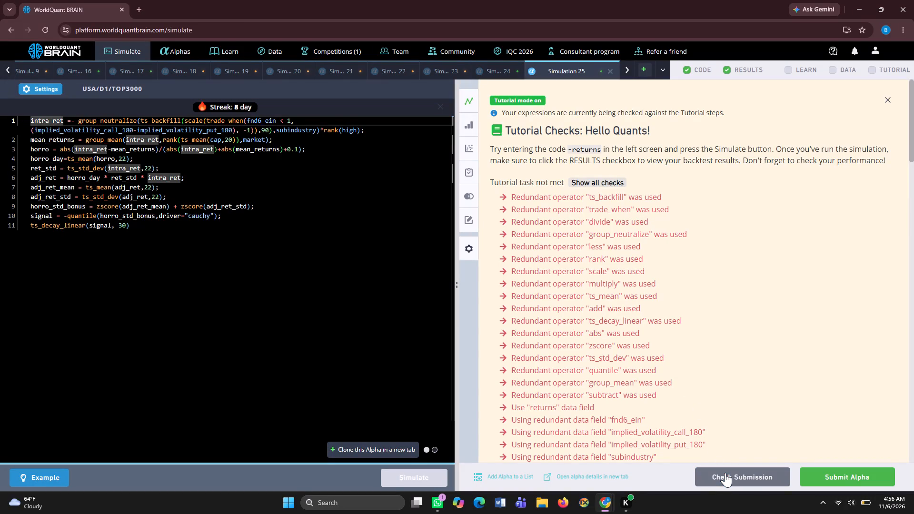
scroll(687, 399, down, 3)
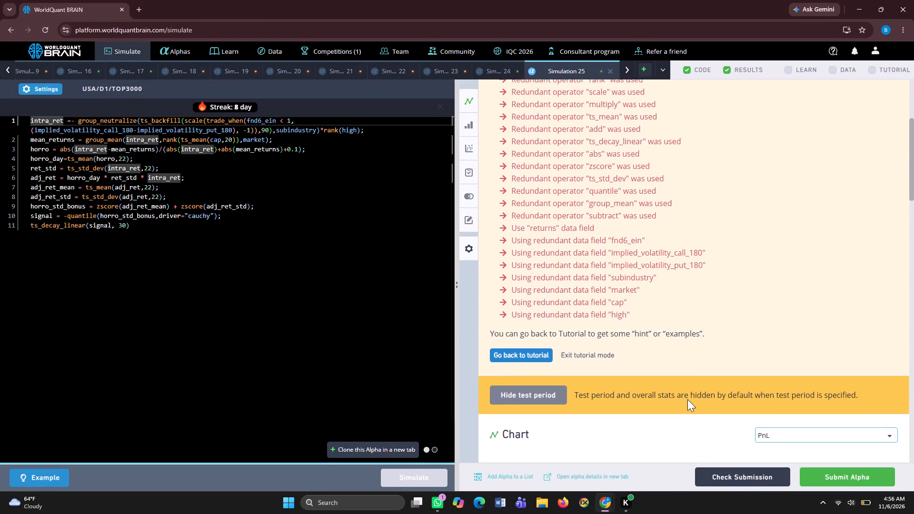
scroll(687, 399, down, 9)
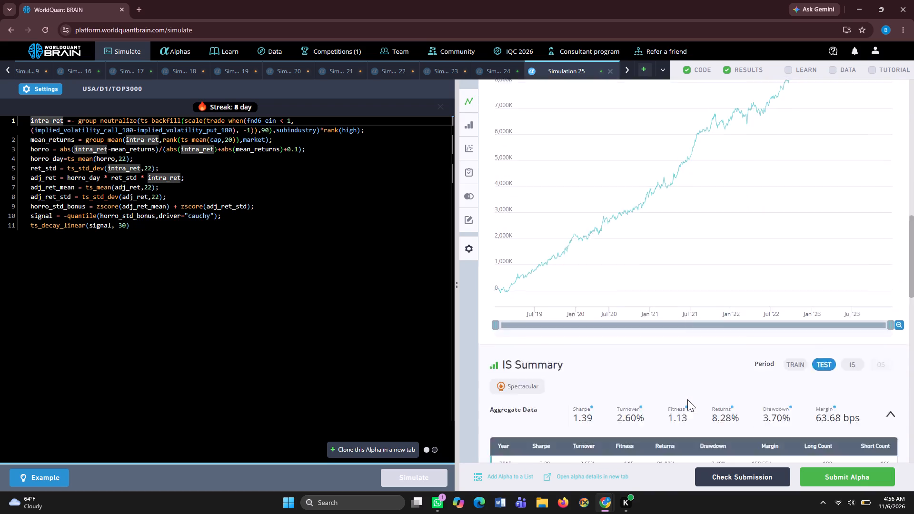
scroll(687, 399, down, 1)
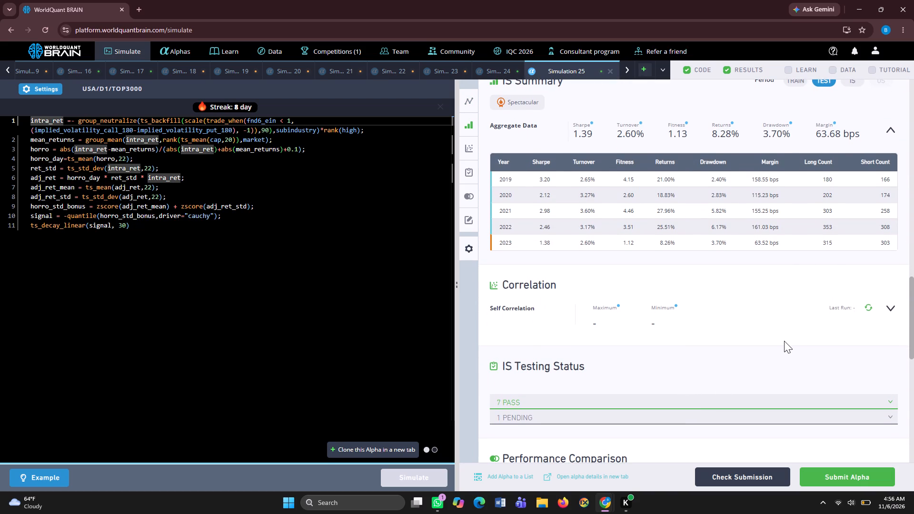
click(864, 306)
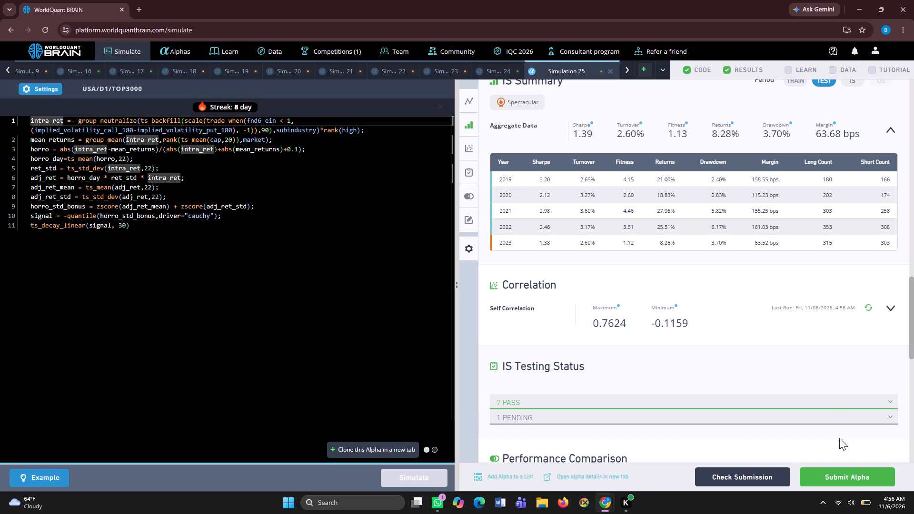
Try to submit the Simulation 25 alpha.
click(838, 475)
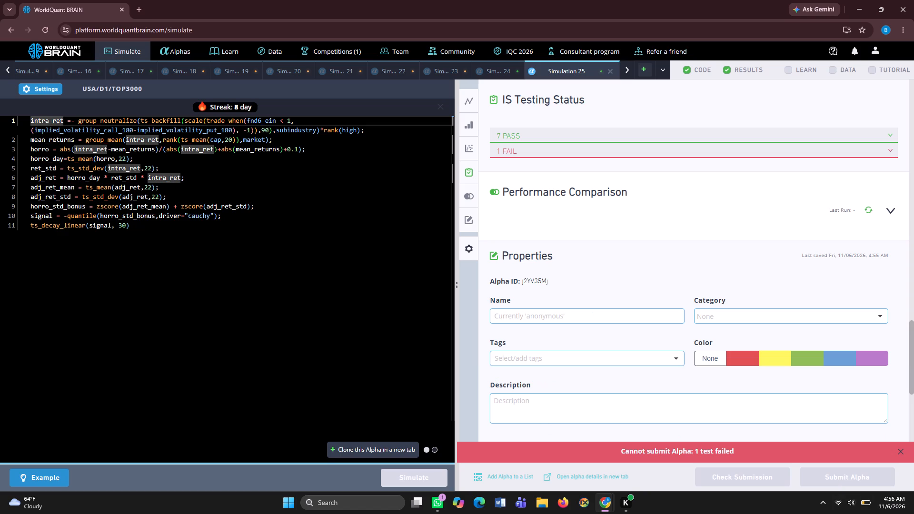
Set the universe of Simulation 25 to TOP2000 and apply the settings.
click(41, 89)
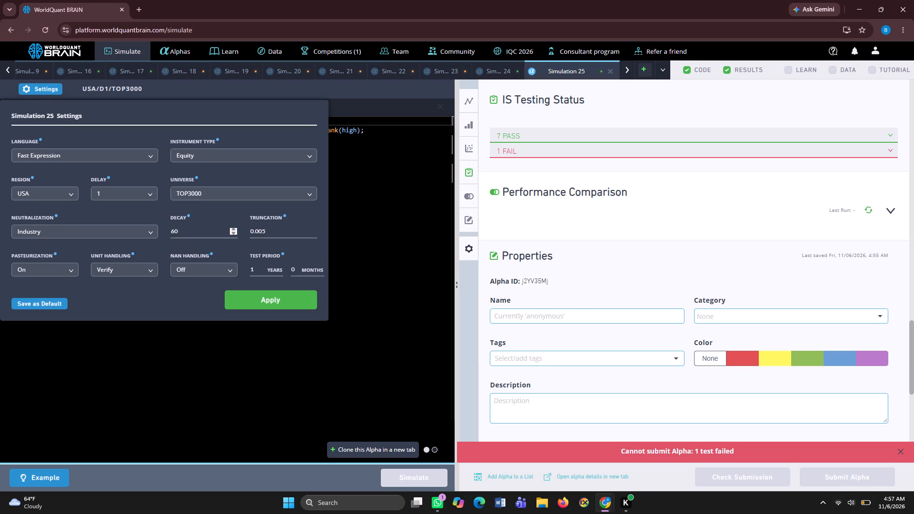
click(307, 191)
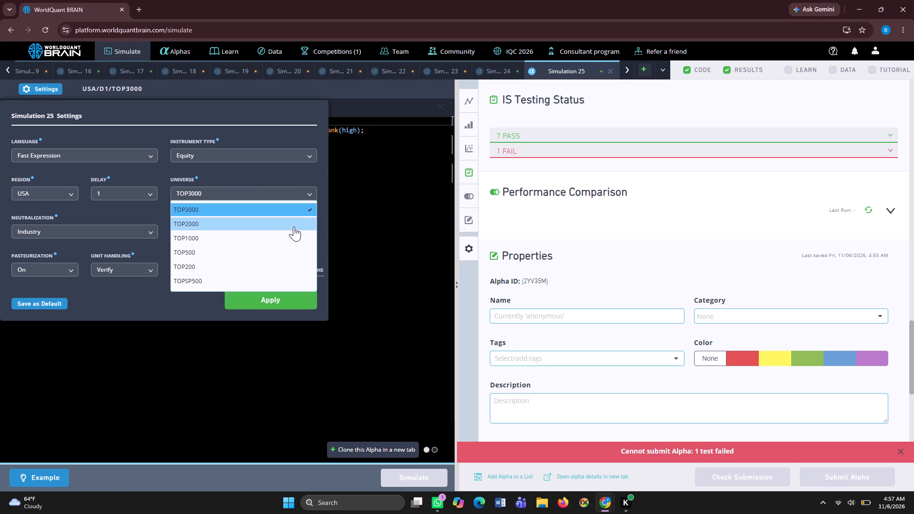
click(294, 230)
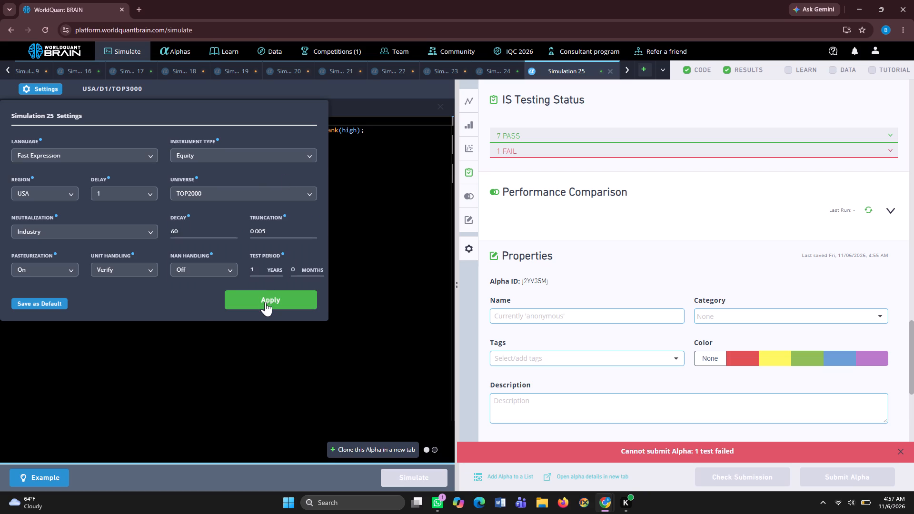
click(265, 302)
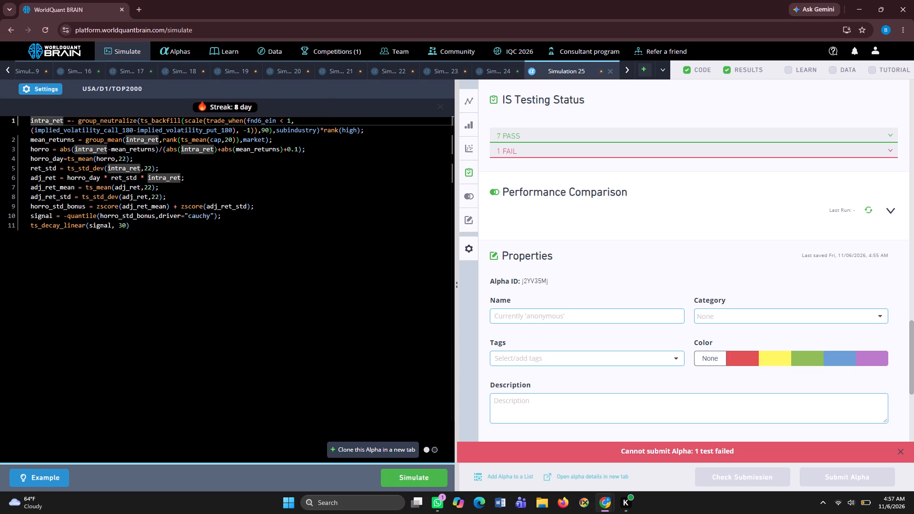
Clone the alpha with the TOP2000 universe into a separate simulation and simulate the clone.
click(402, 448)
click(413, 472)
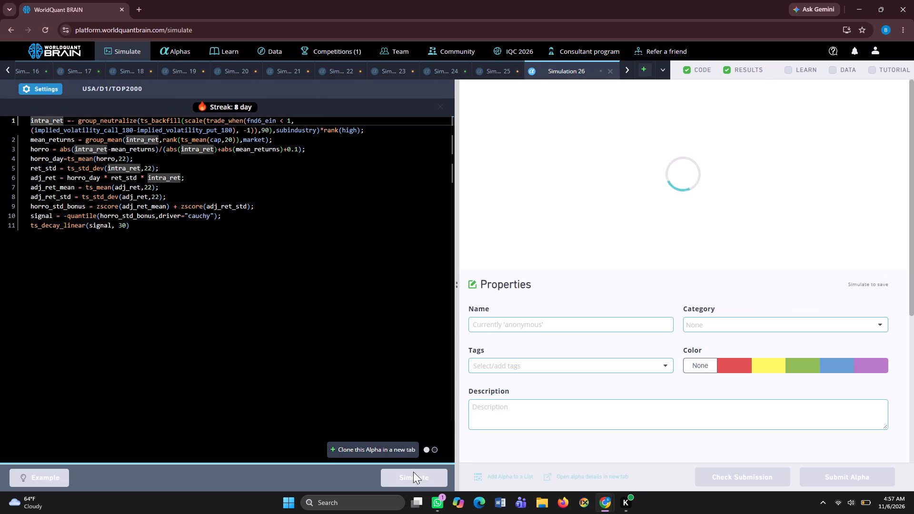
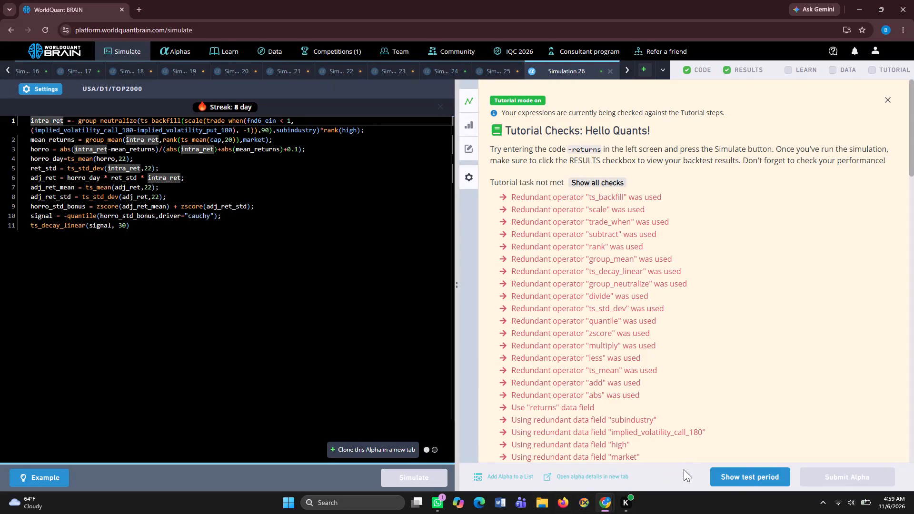
Reveal the test period results of Simulation 26 and review its PnL chart, IS Summary and IS Testing Status.
click(741, 473)
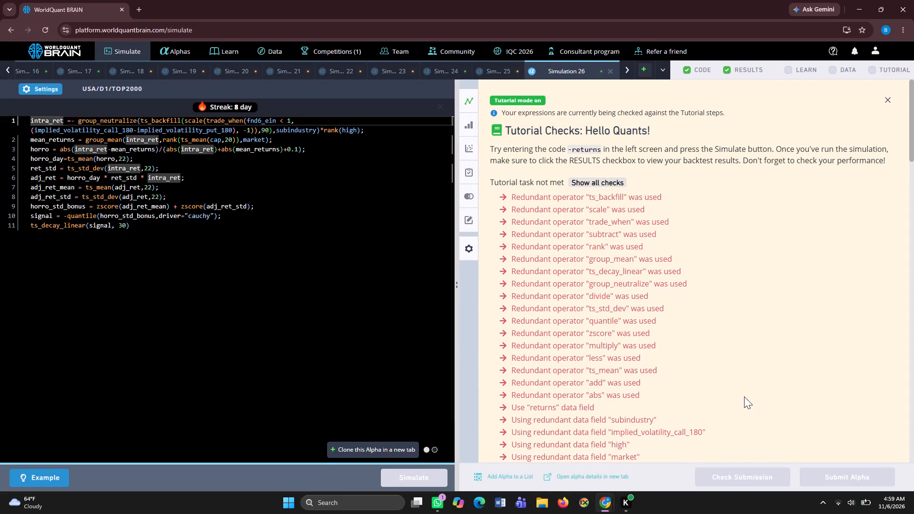
scroll(744, 396, down, 5)
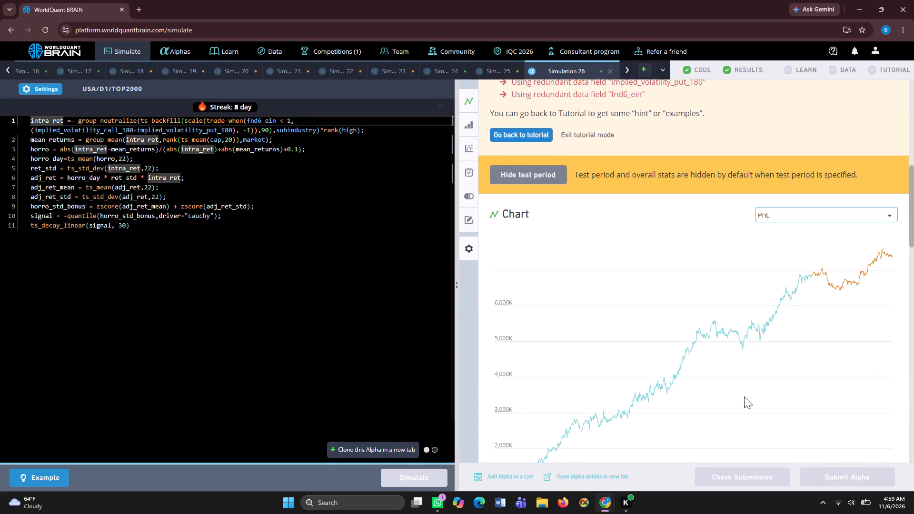
scroll(744, 396, down, 3)
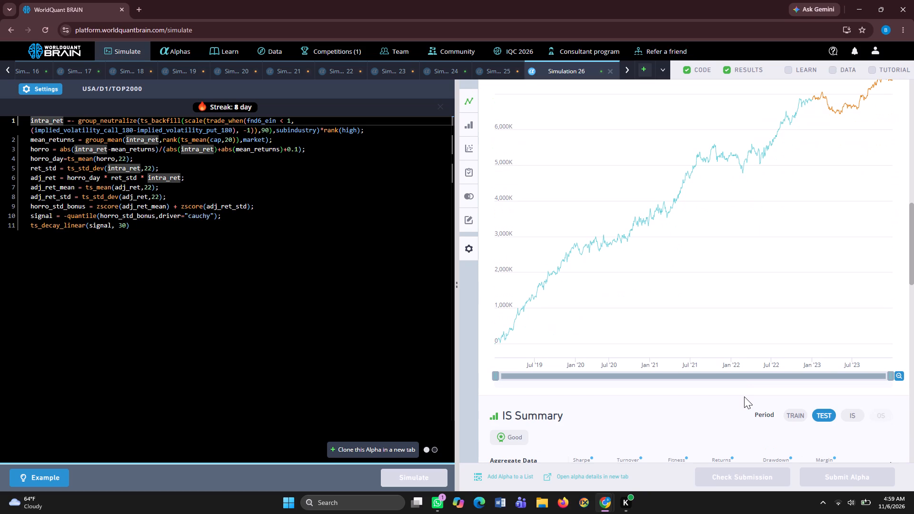
scroll(744, 396, down, 3)
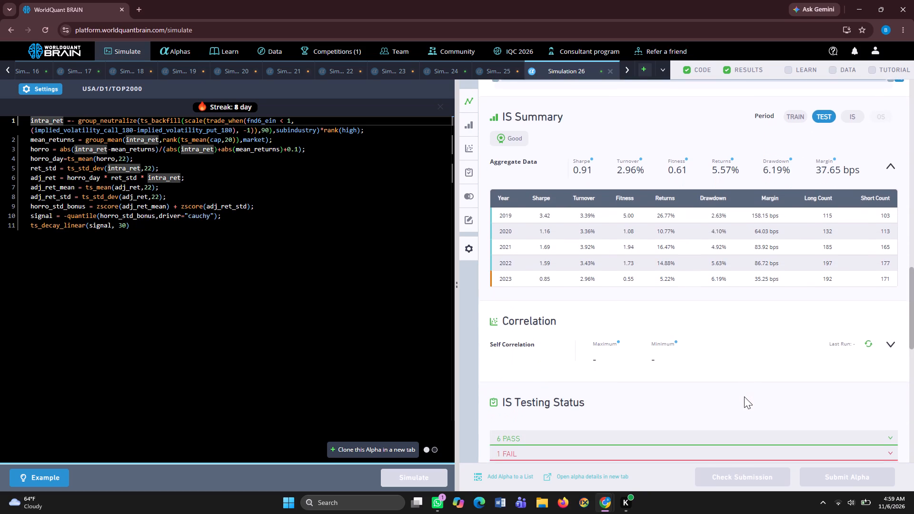
scroll(744, 396, down, 1)
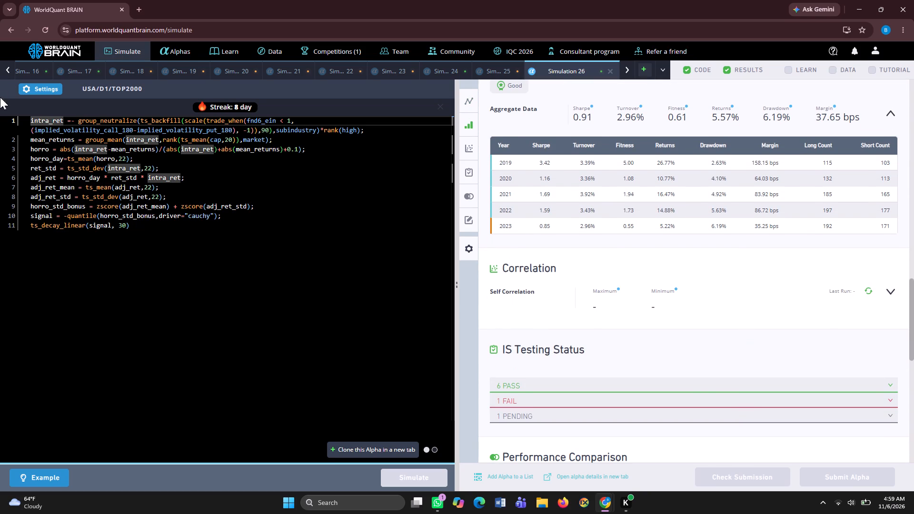
Set the universe of Simulation 26 to TOP3000 and the decay to 45, and apply the settings.
click(41, 91)
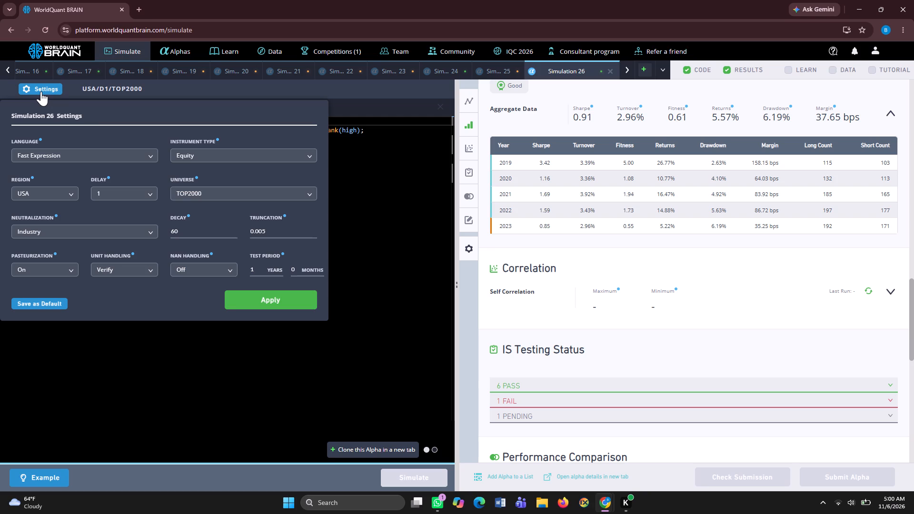
click(309, 195)
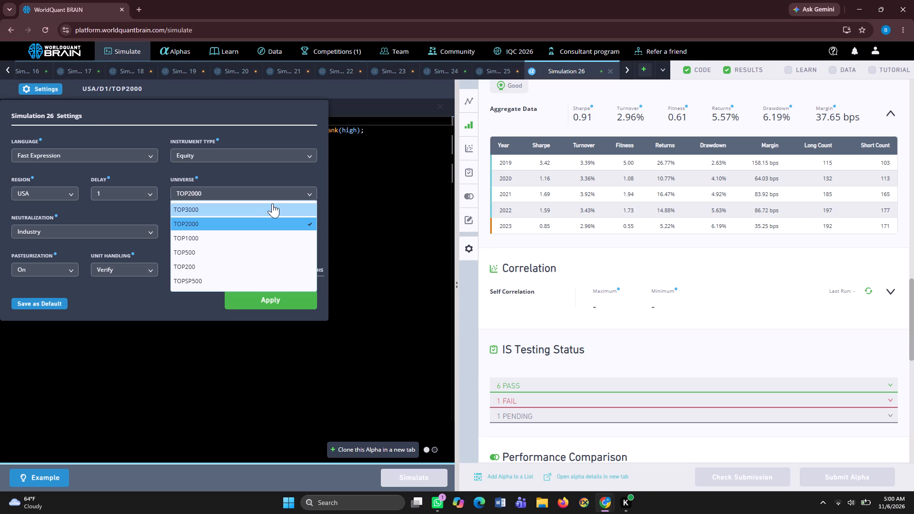
click(271, 203)
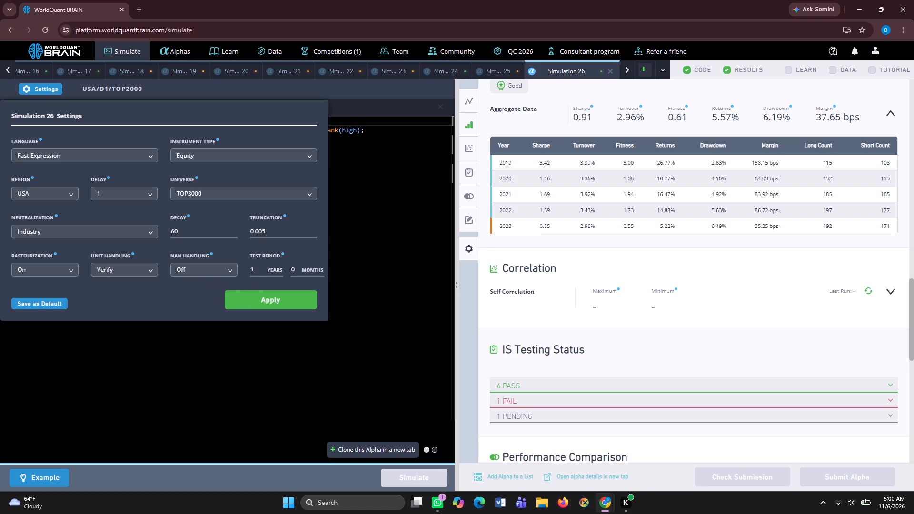
click(182, 230)
key(BackSpace)
key(BackSpace)
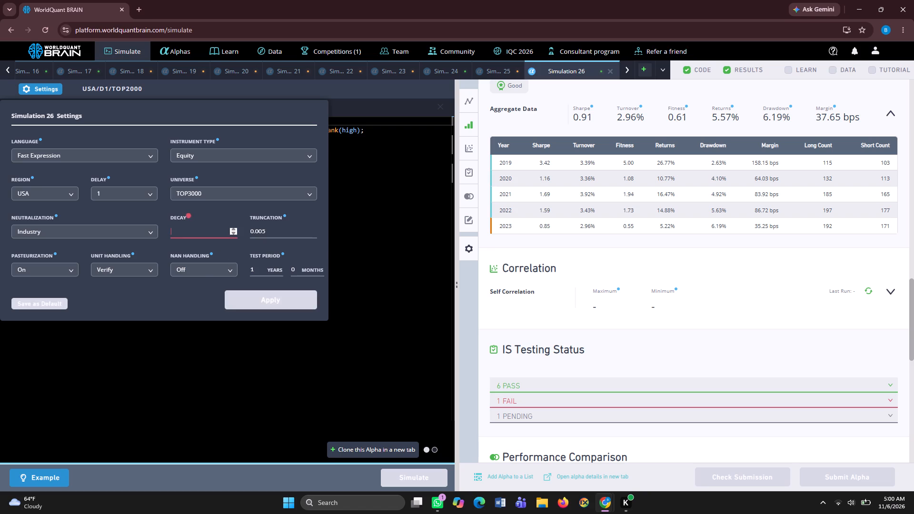
text(45)
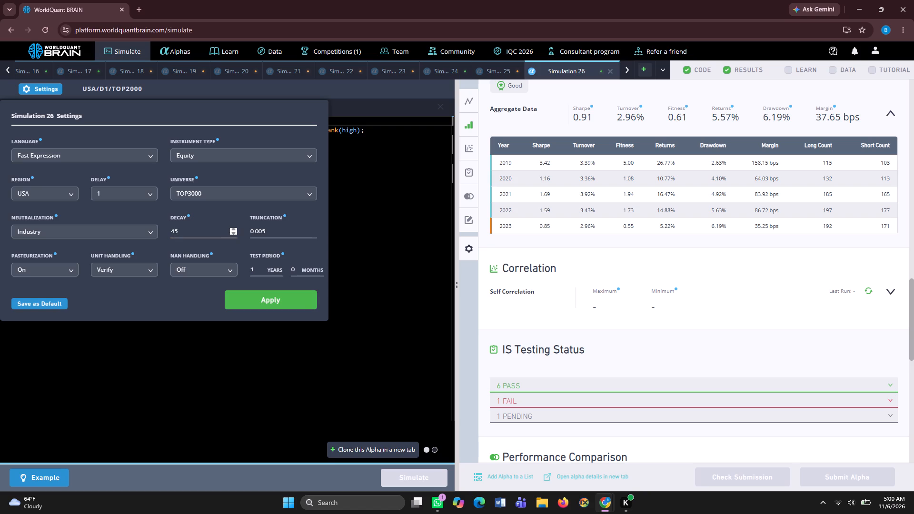
click(280, 299)
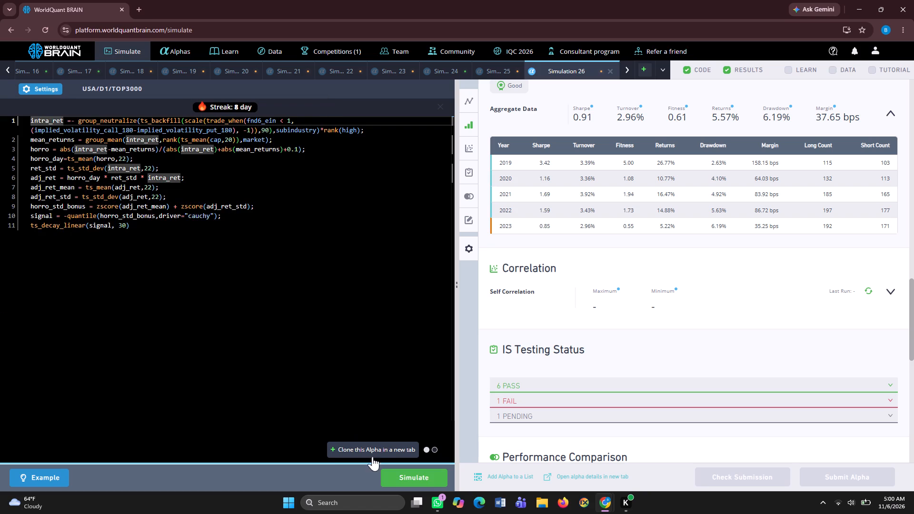
Clone the alpha with the TOP3000 universe and decay 45 into a separate simulation and simulate the clone.
click(383, 449)
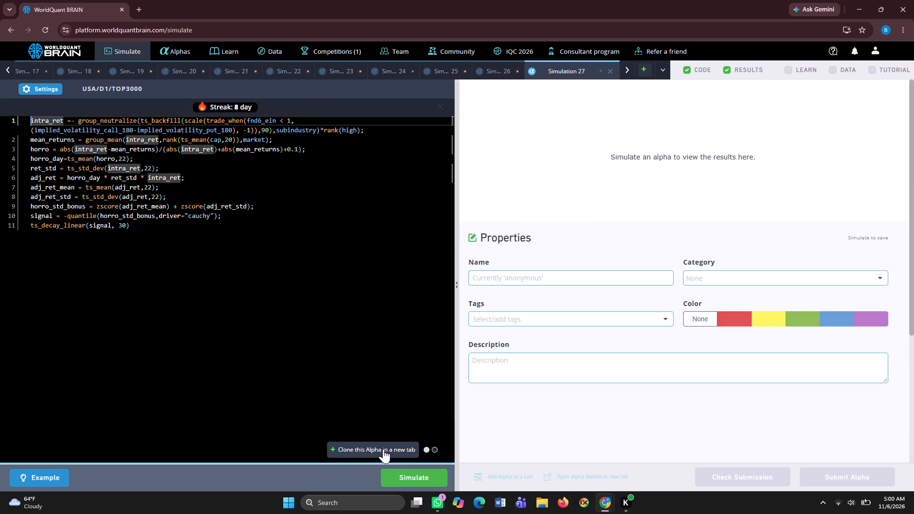
click(406, 474)
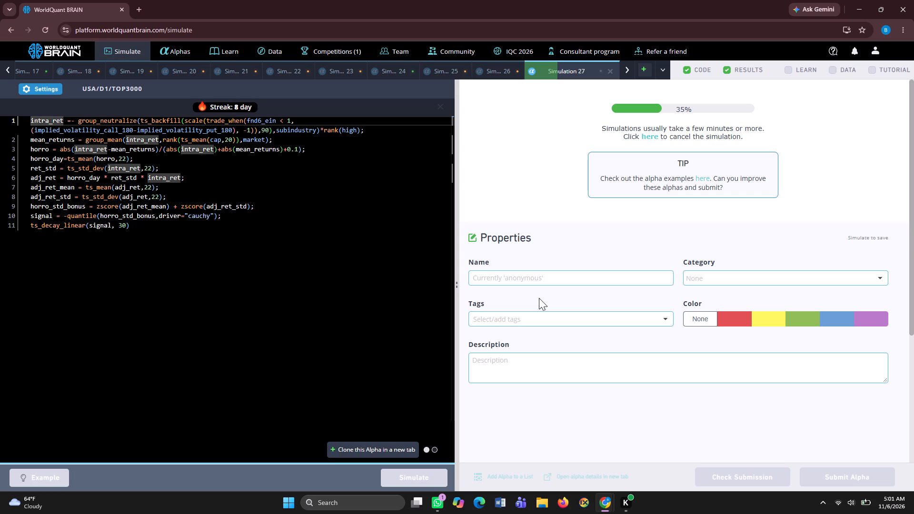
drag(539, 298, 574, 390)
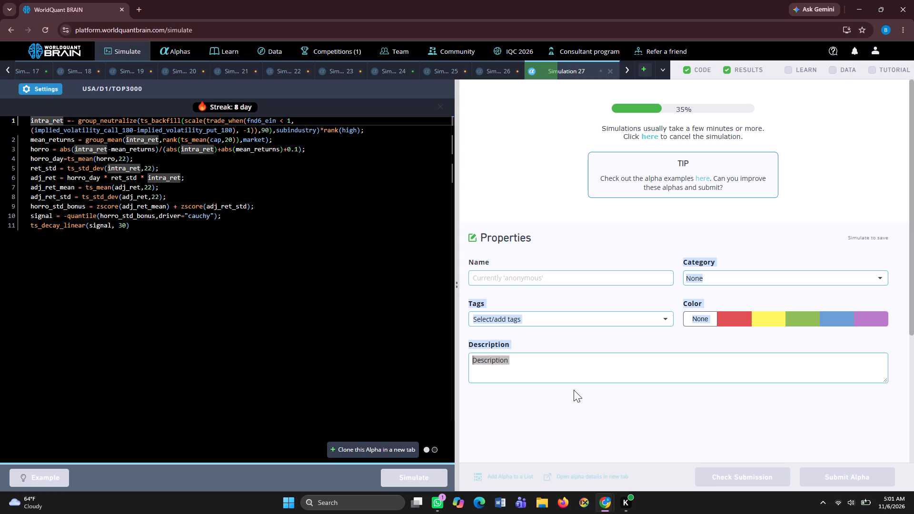
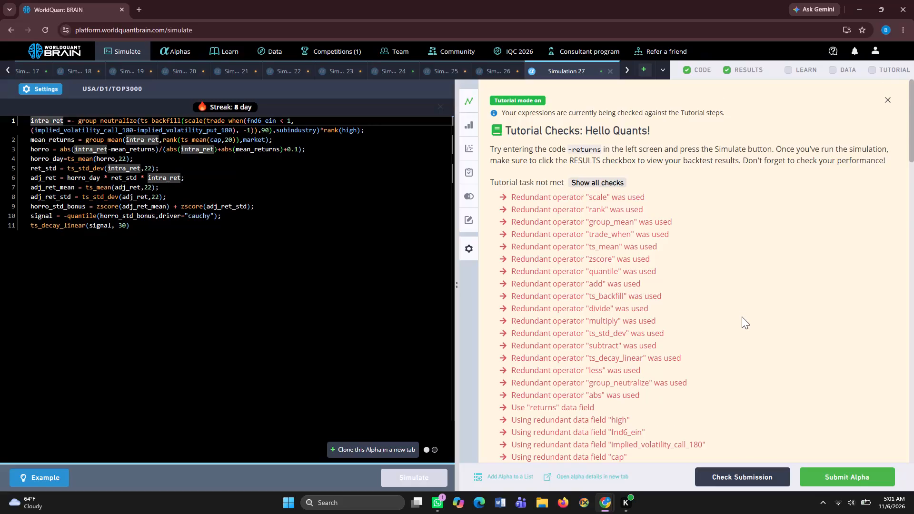
Review the test period IS Summary of Simulation 27 and run its self-correlation check.
scroll(742, 316, down, 7)
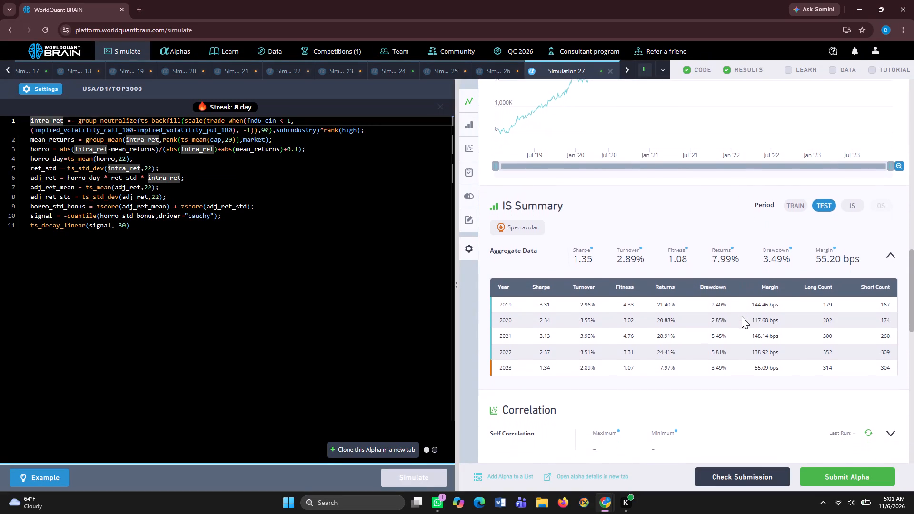
scroll(742, 316, down, 1)
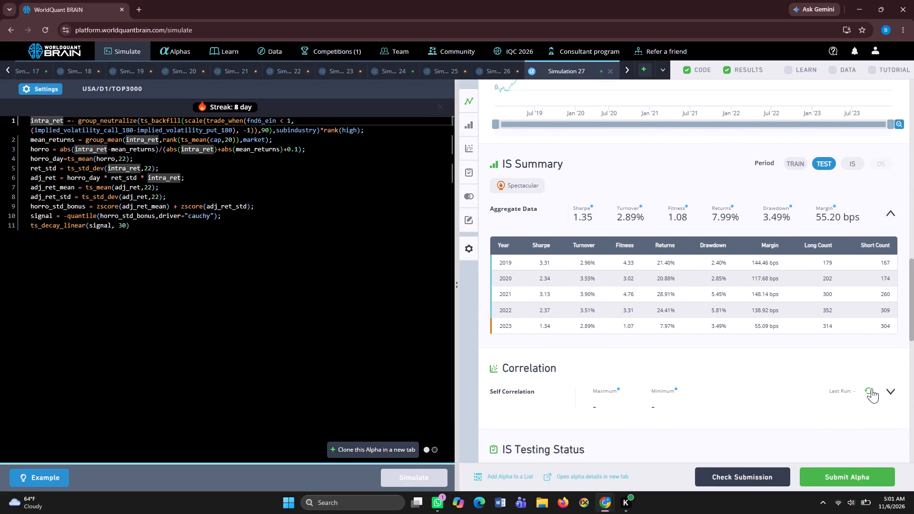
click(870, 388)
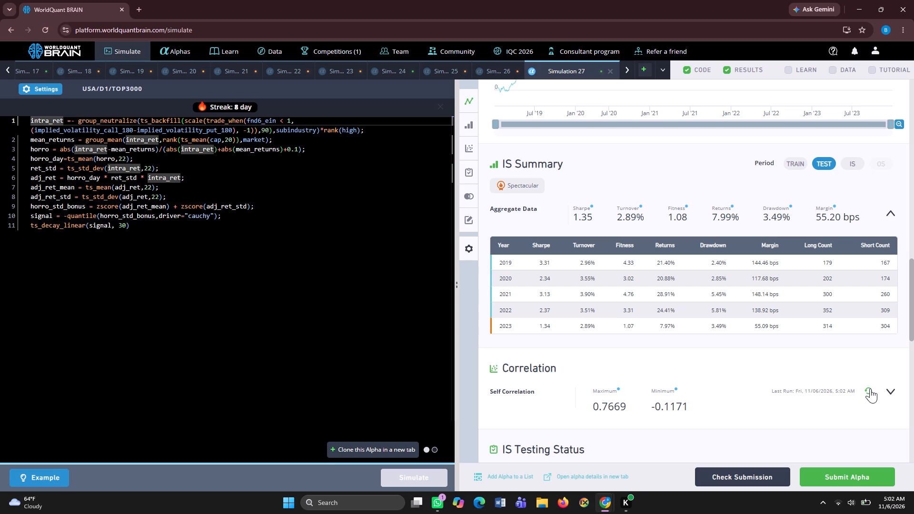
Try to submit the Simulation 27 alpha.
click(846, 478)
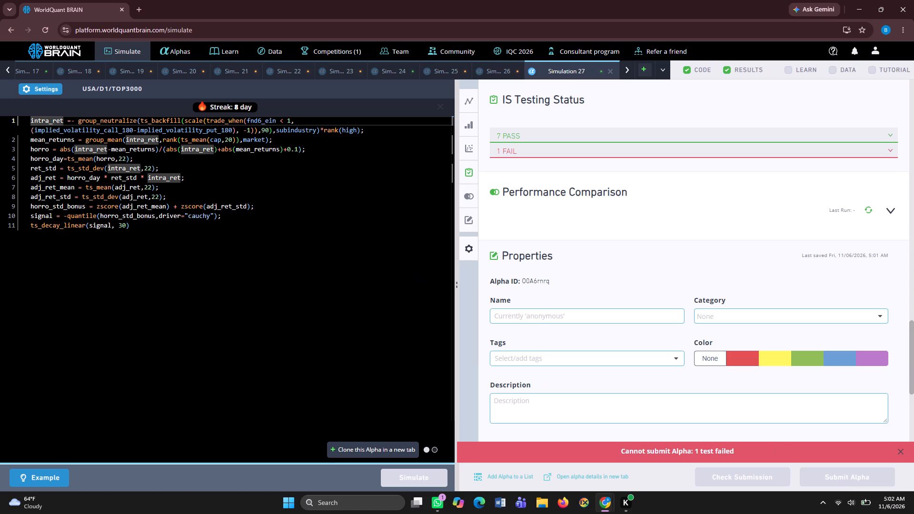
Set the truncation of Simulation 27 to 0.05 and apply the settings.
click(49, 85)
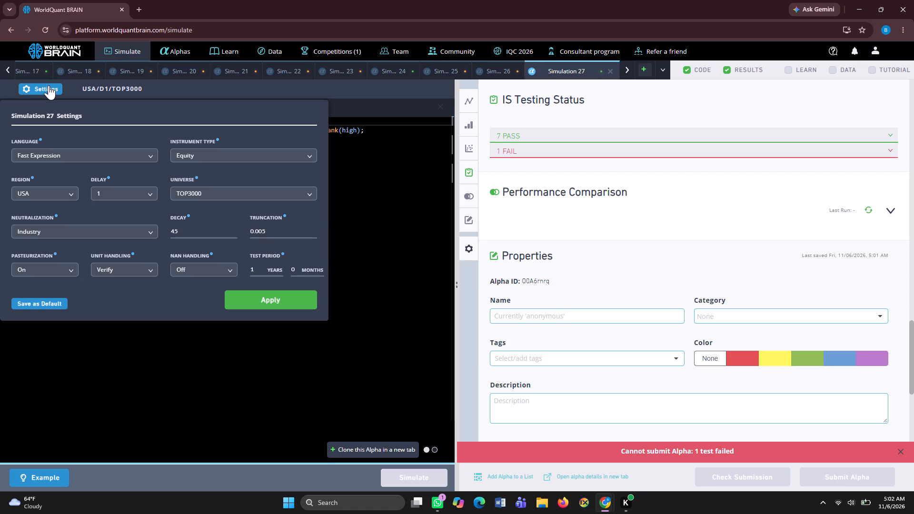
click(262, 232)
key(BackSpace)
click(261, 298)
Clone the alpha with truncation 0.05 into a separate simulation and simulate the clone.
click(368, 449)
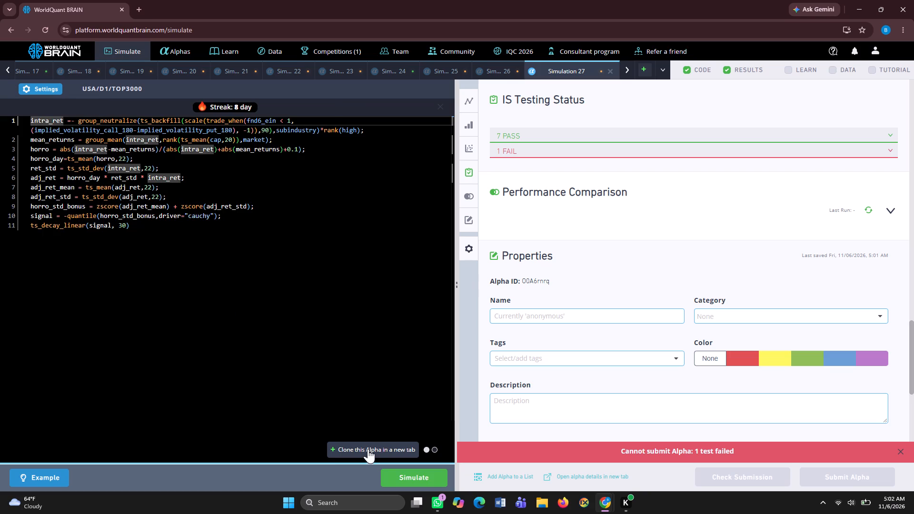
click(407, 476)
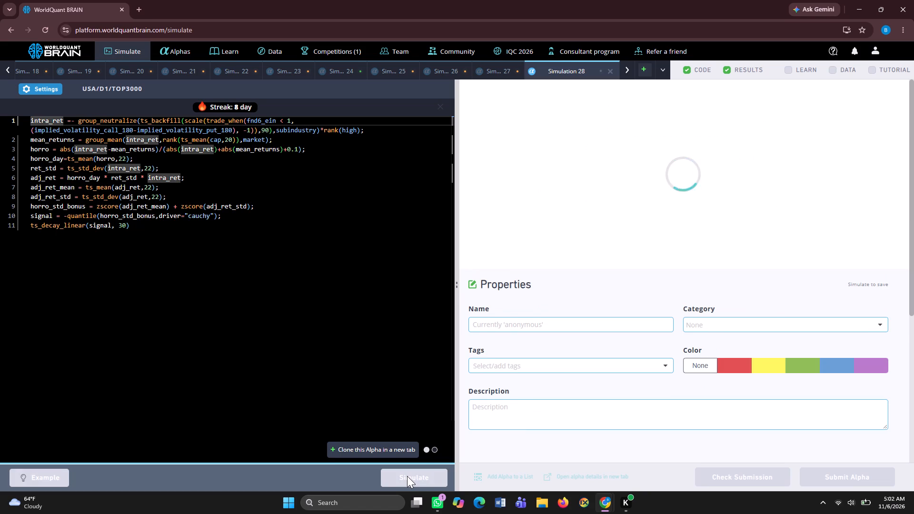
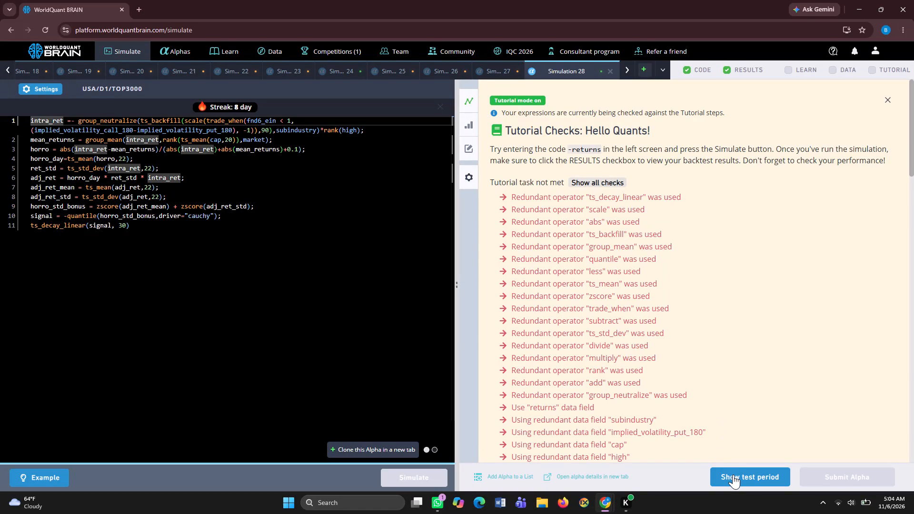
Show the test period of Simulation 28, review its chart and IS Summary, and run its self-correlation check.
click(733, 474)
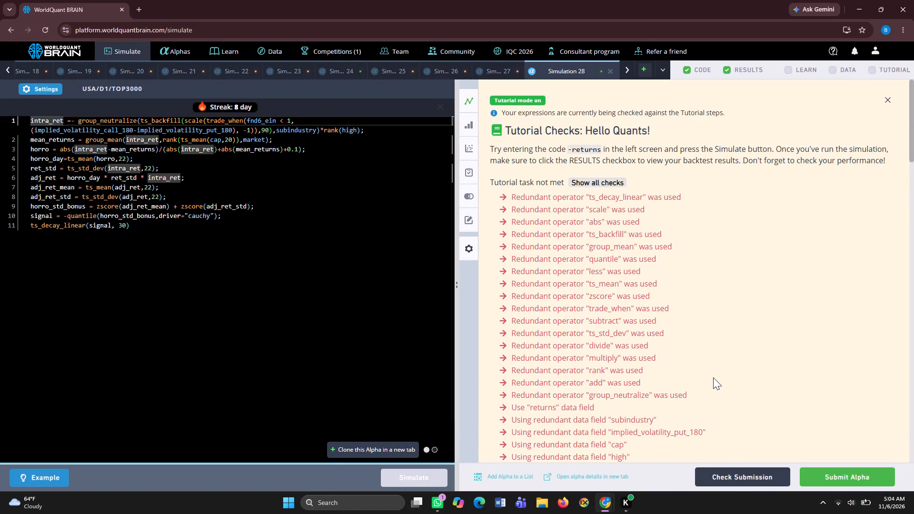
scroll(713, 377, down, 10)
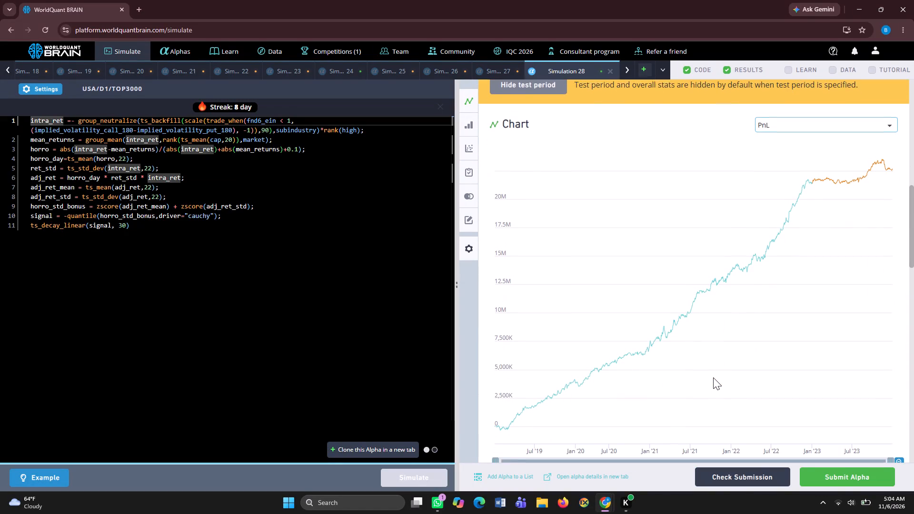
scroll(713, 377, down, 4)
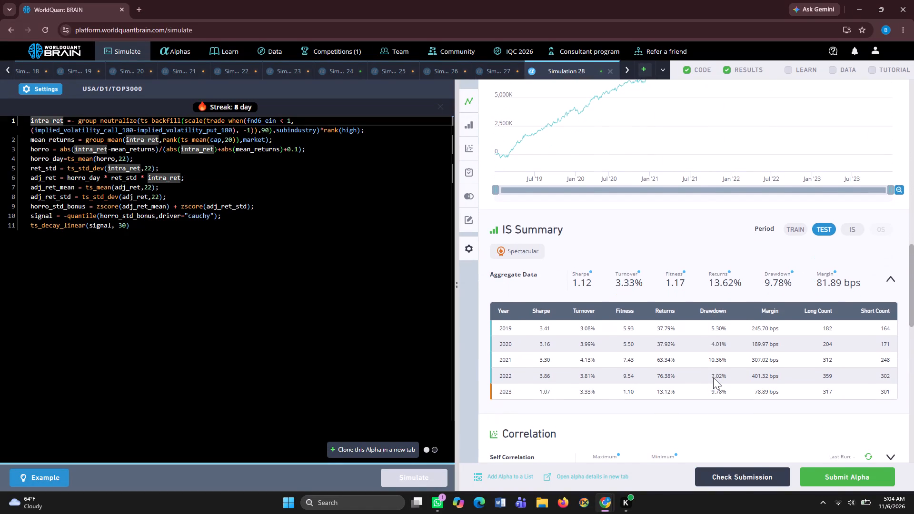
scroll(713, 377, down, 3)
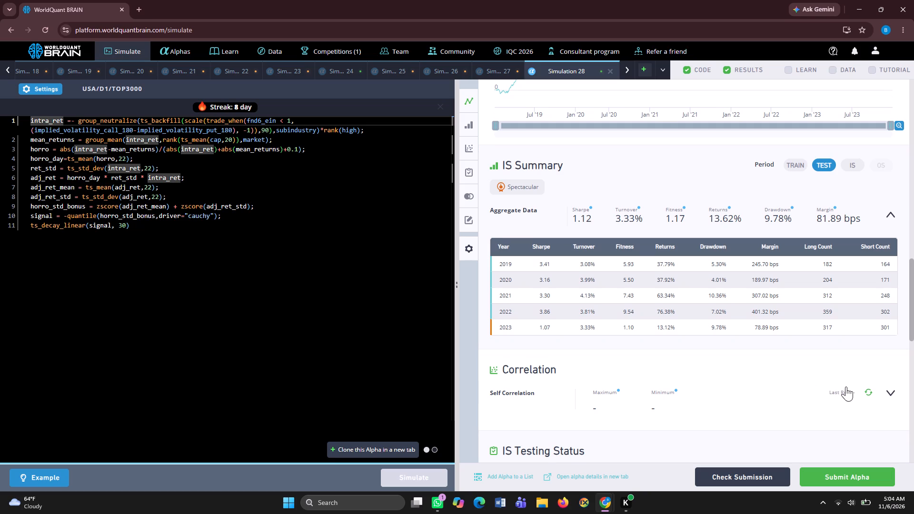
click(868, 390)
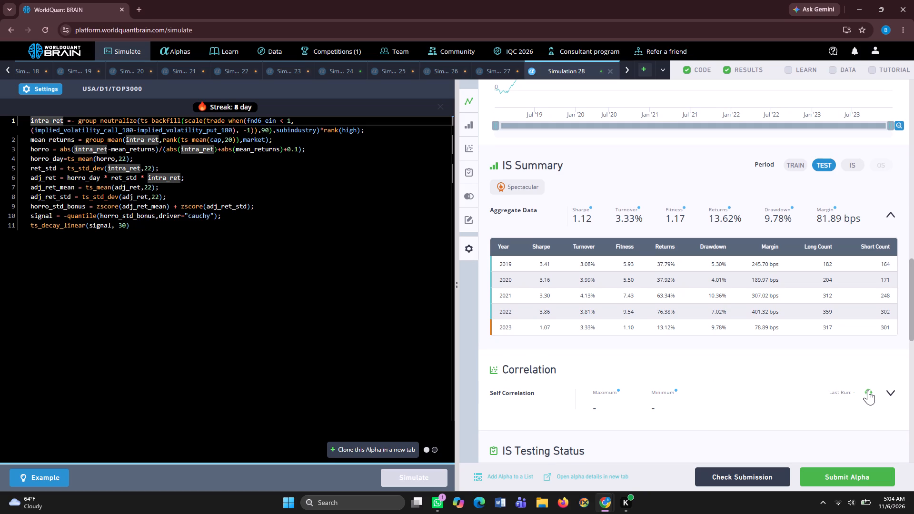
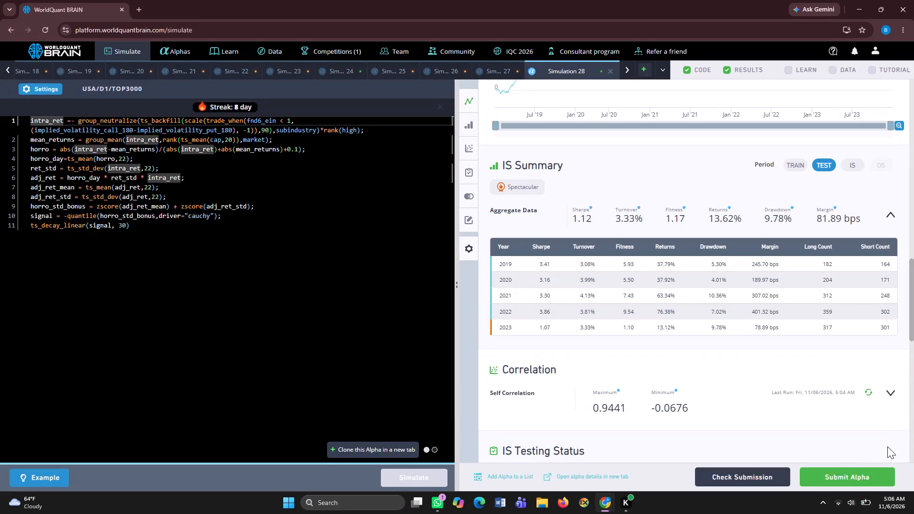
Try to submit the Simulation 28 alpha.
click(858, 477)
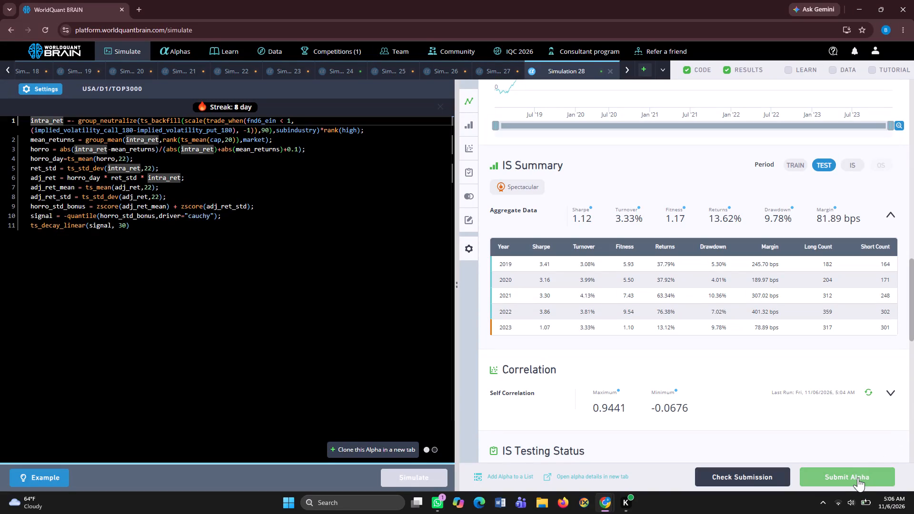
Set the truncation of Simulation 28 to 0.07 and apply the settings.
click(46, 88)
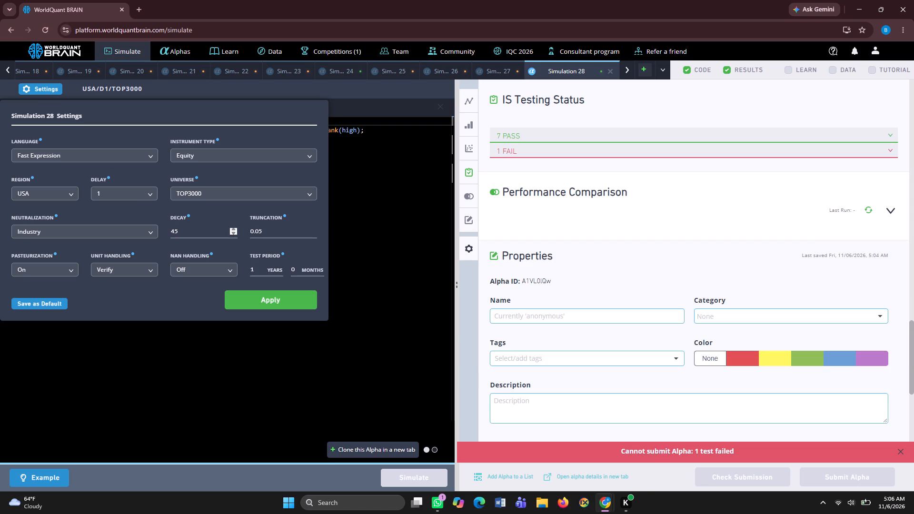
click(264, 230)
key(BackSpace)
key(7)
click(254, 304)
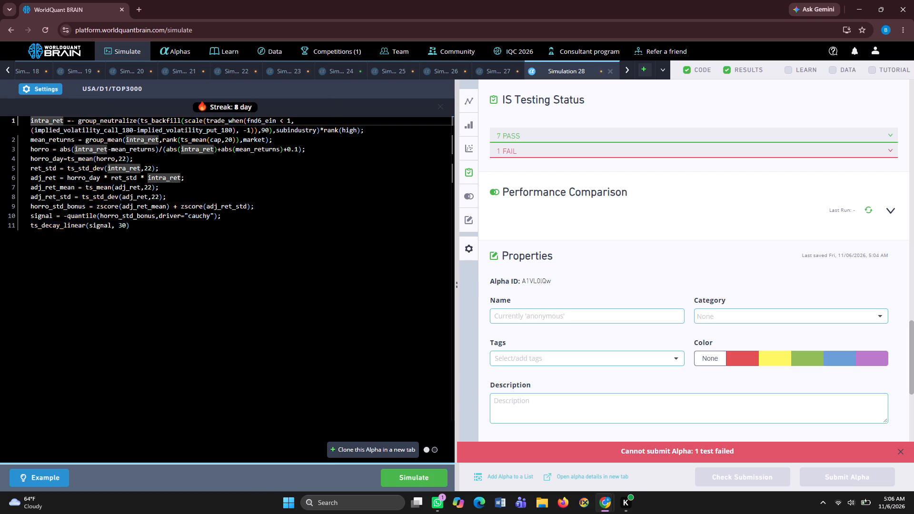
Clone the Simulation 28 alpha into a new simulation and run its backtest.
click(346, 448)
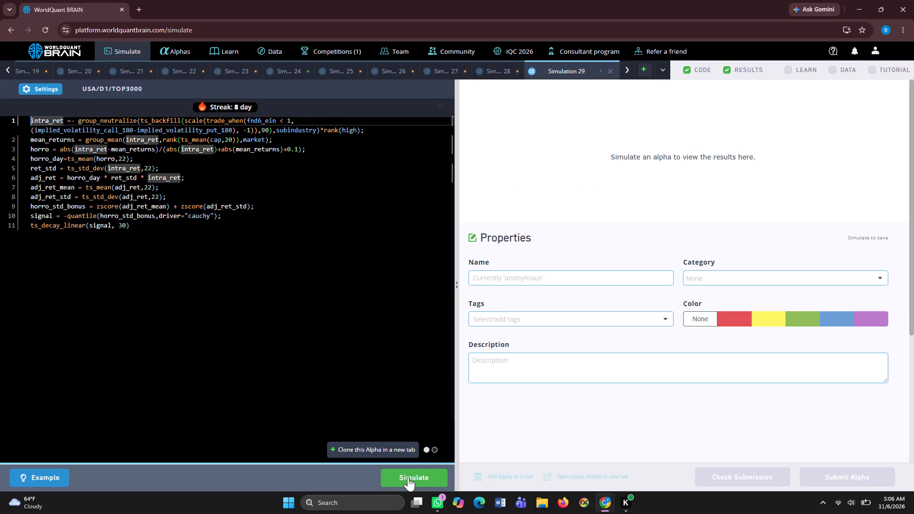
click(408, 477)
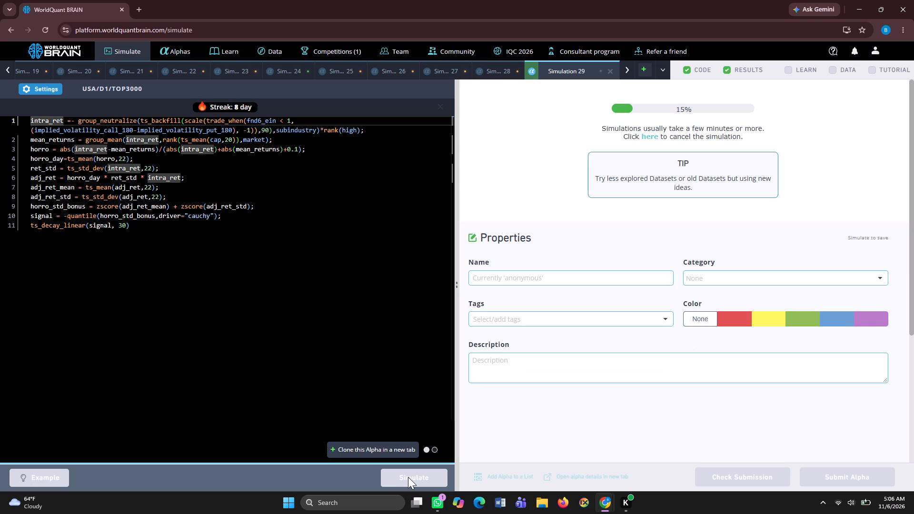
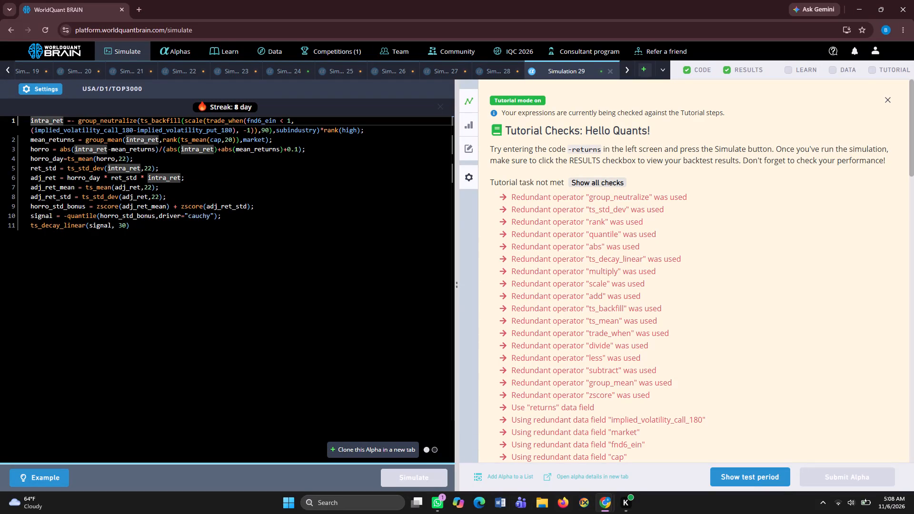
Reveal the test period results of Simulation 29 and run its self-correlation calculation.
click(745, 474)
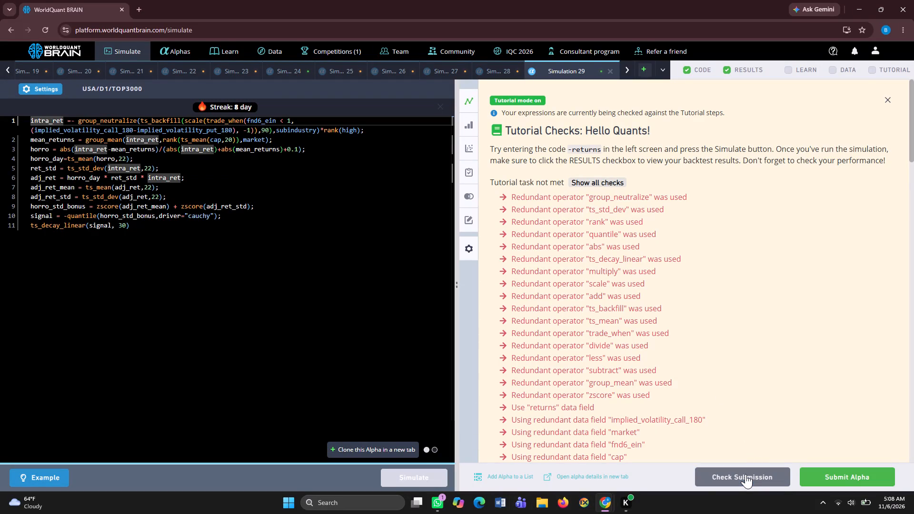
scroll(725, 403, down, 4)
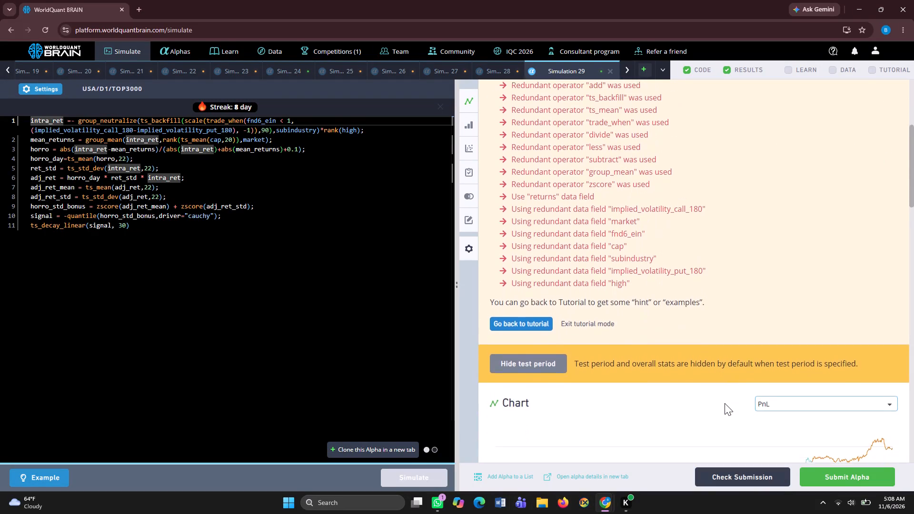
scroll(725, 403, down, 4)
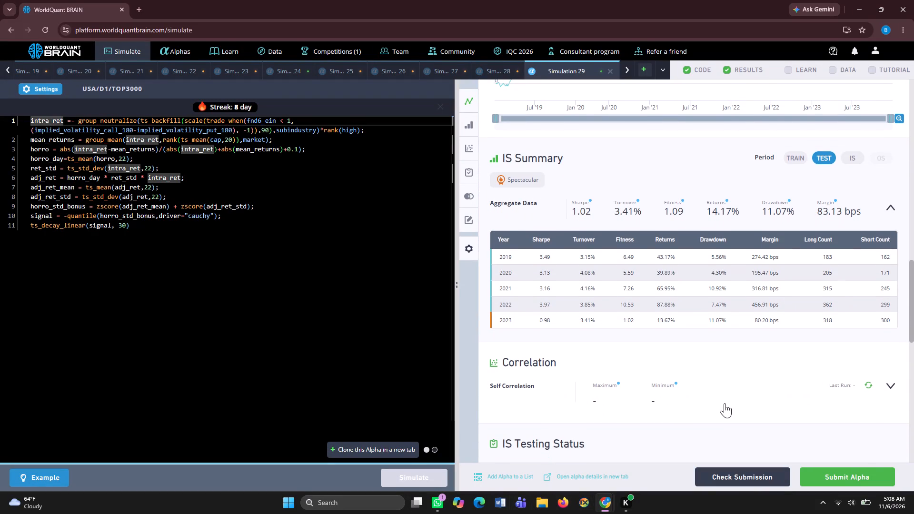
click(864, 382)
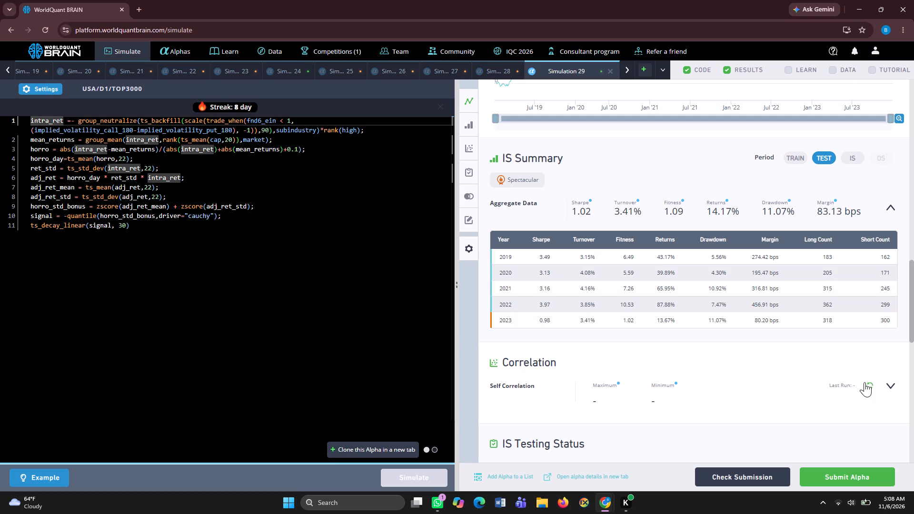
Try to submit the Simulation 29 alpha.
click(861, 476)
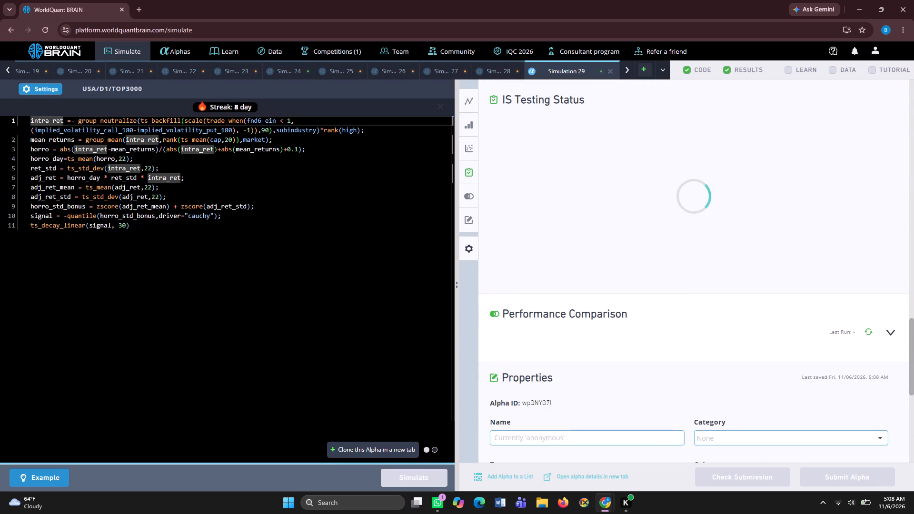
Set the truncation of Simulation 29 to 0.007 and apply the settings.
click(31, 89)
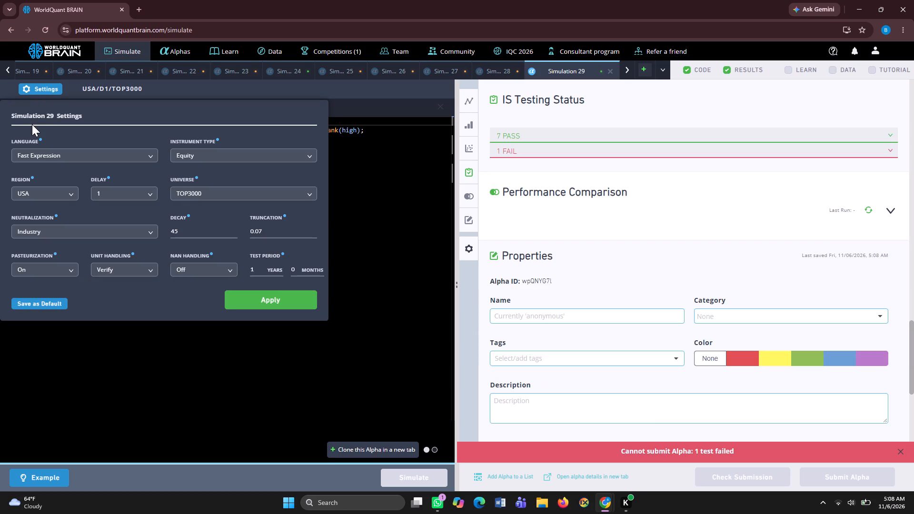
click(259, 232)
key(0)
click(263, 295)
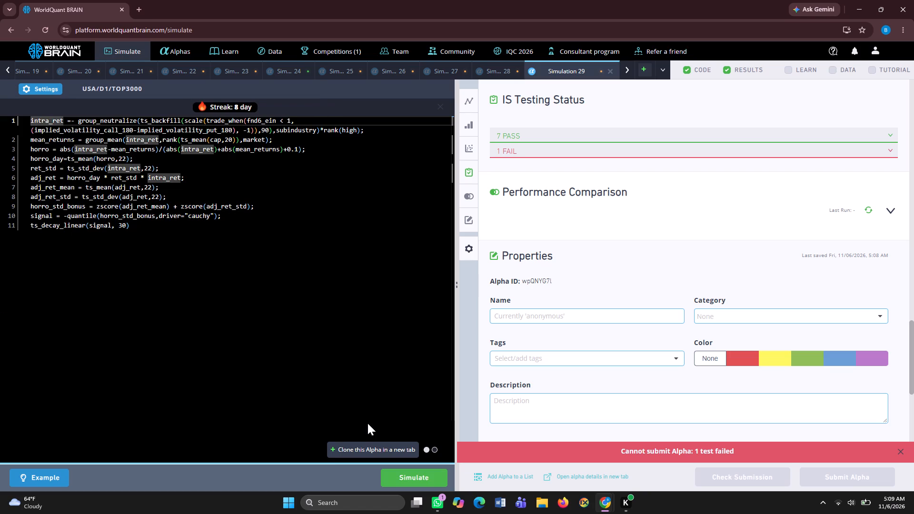
Clone the Simulation 29 alpha into a new simulation and run its backtest.
click(374, 448)
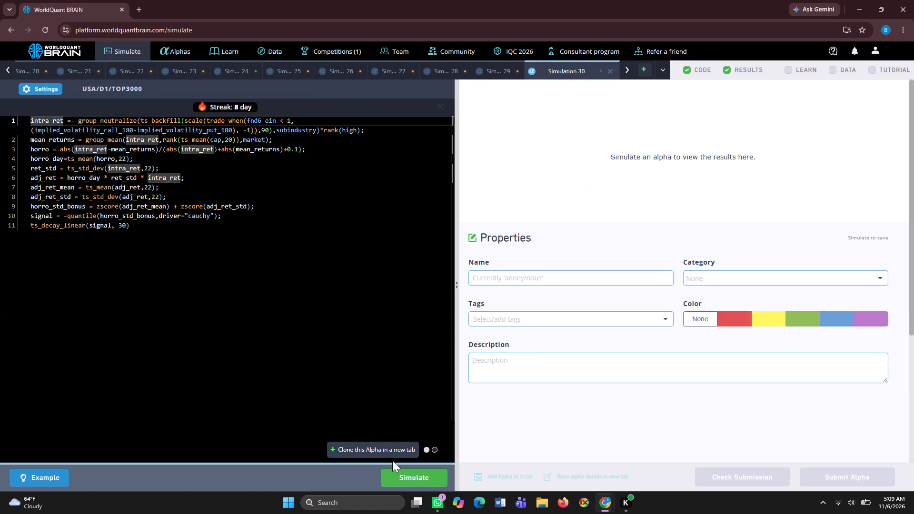
click(400, 472)
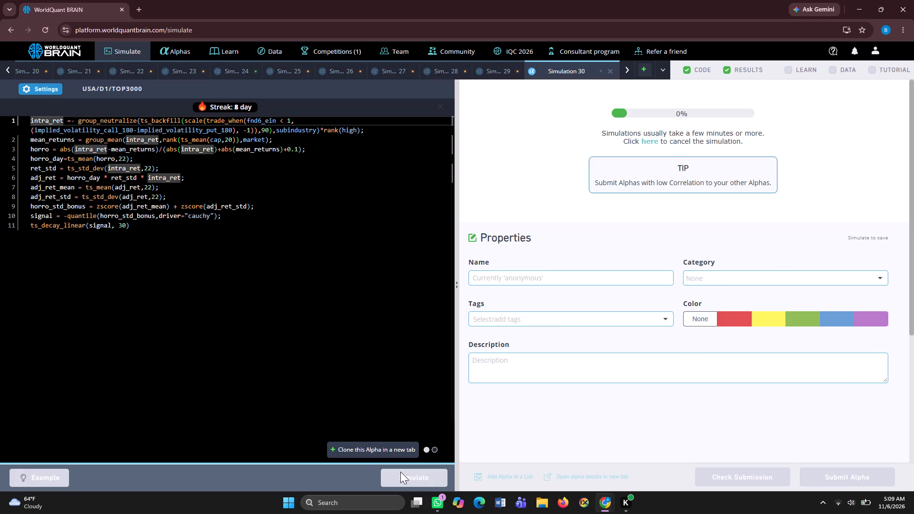
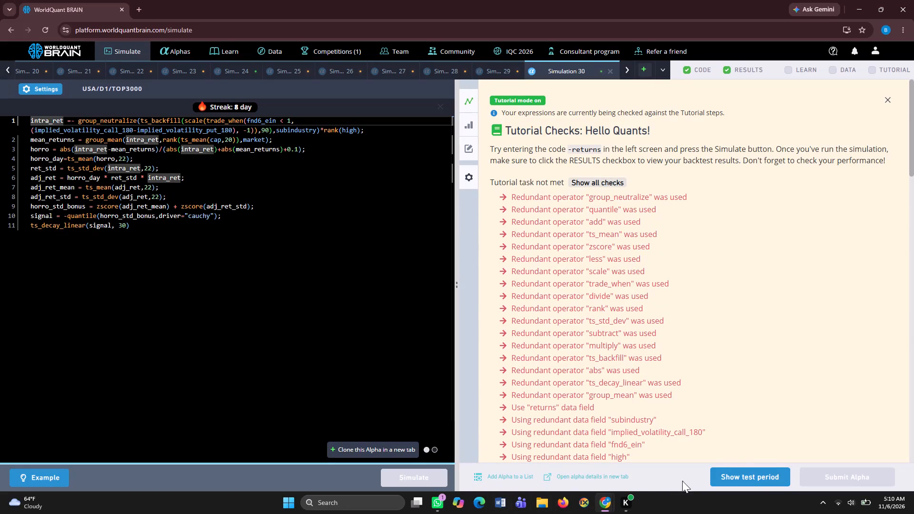
Reveal the test period results of Simulation 30 and submit its alpha.
click(764, 476)
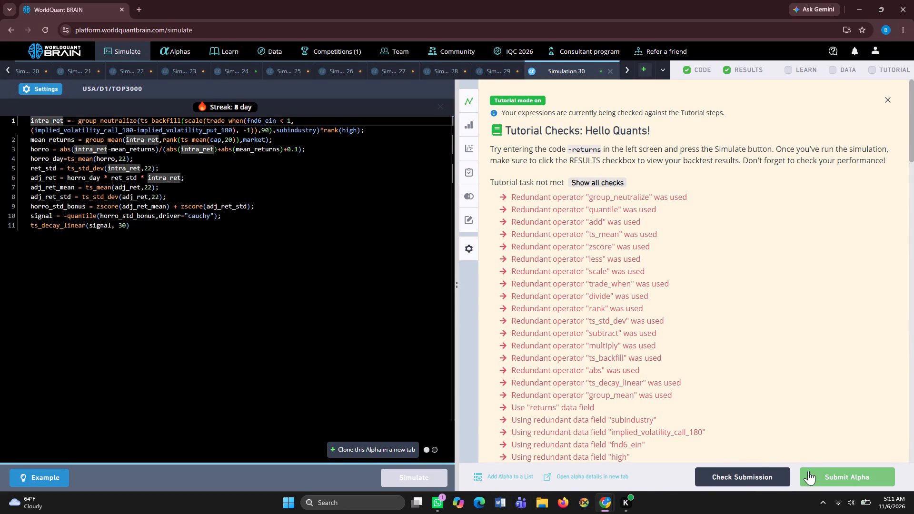
click(827, 468)
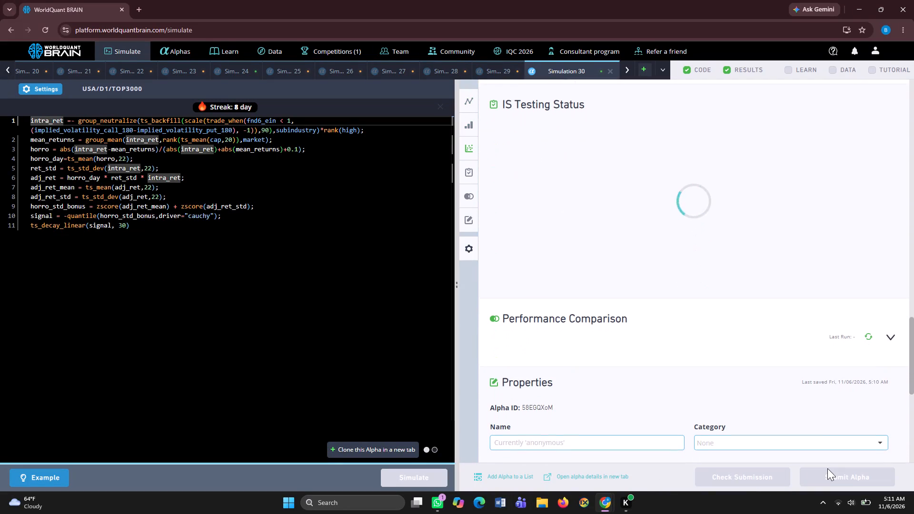